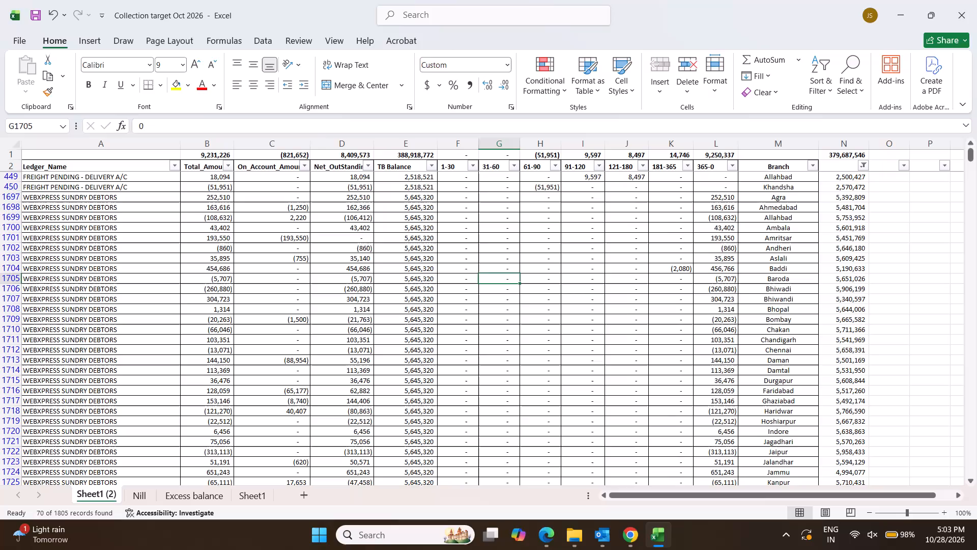
# Examine the filtered FREIGHT PENDING and WEBXPRESS SUNDRY DEBTORS rows across the ageing columns and branches.
pyautogui.click(724, 198)
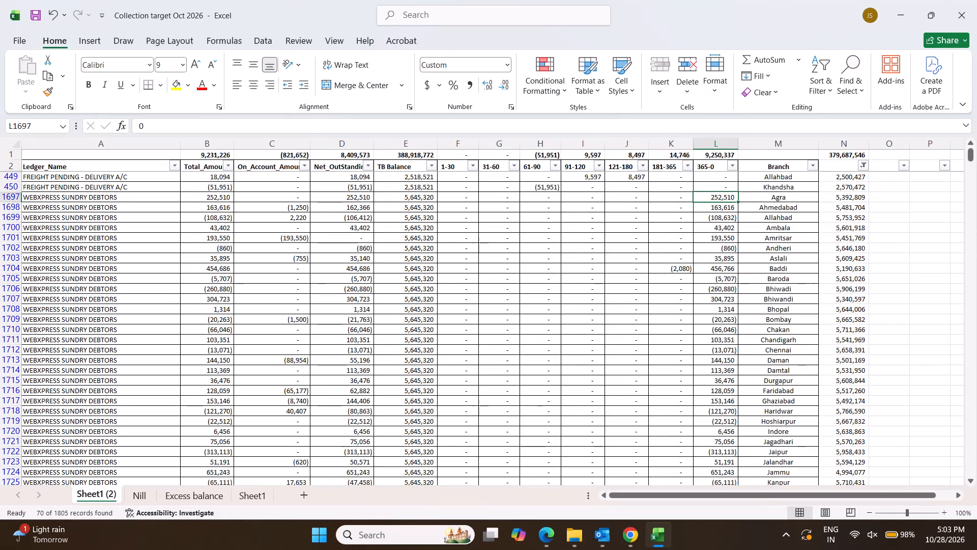
pyautogui.scroll(8, 276, 260)
pyautogui.scroll(6, 410, 276)
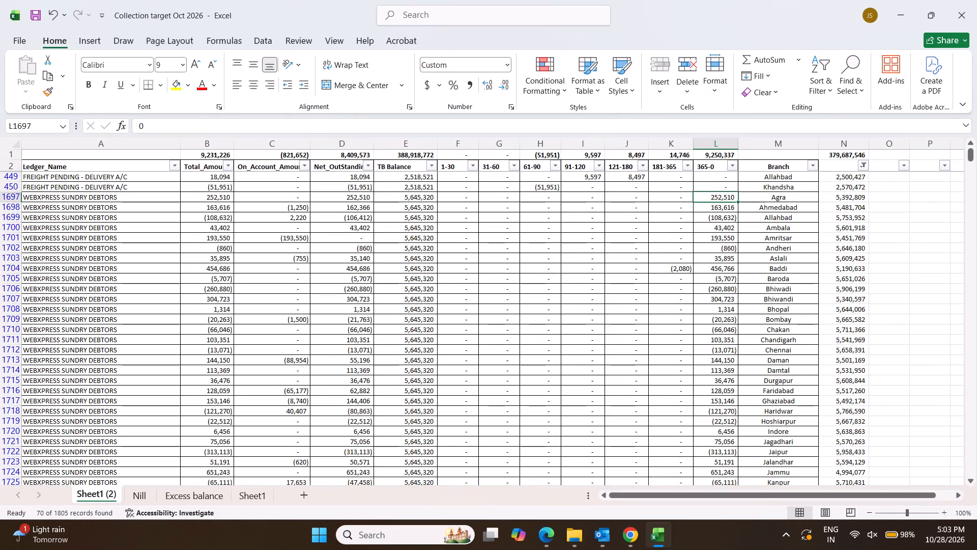
pyautogui.scroll(-13, 428, 315)
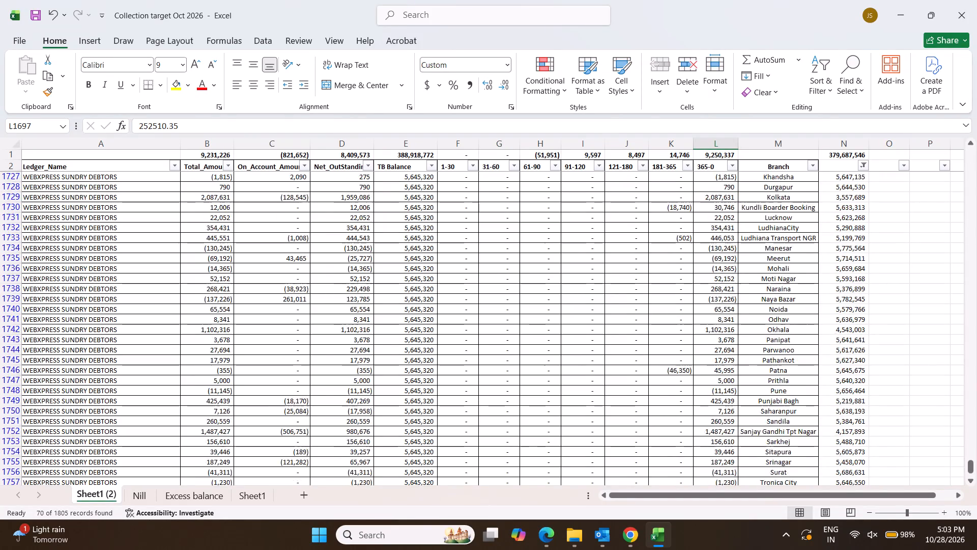
pyautogui.scroll(-8, 429, 315)
pyautogui.scroll(20, 443, 315)
pyautogui.scroll(17, 443, 315)
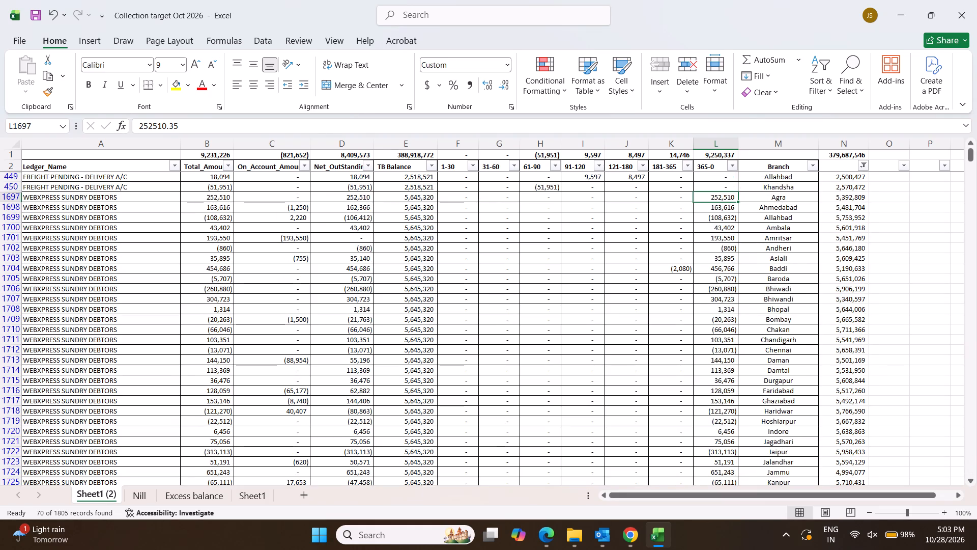
pyautogui.scroll(12, 534, 321)
# Undo the last change, which hid the FREIGHT PENDING - PAID A/C rows from the filtered list.
pyautogui.hotkey('ctrl', 'z')
pyautogui.scroll(20, 621, 303)
pyautogui.scroll(5, 621, 303)
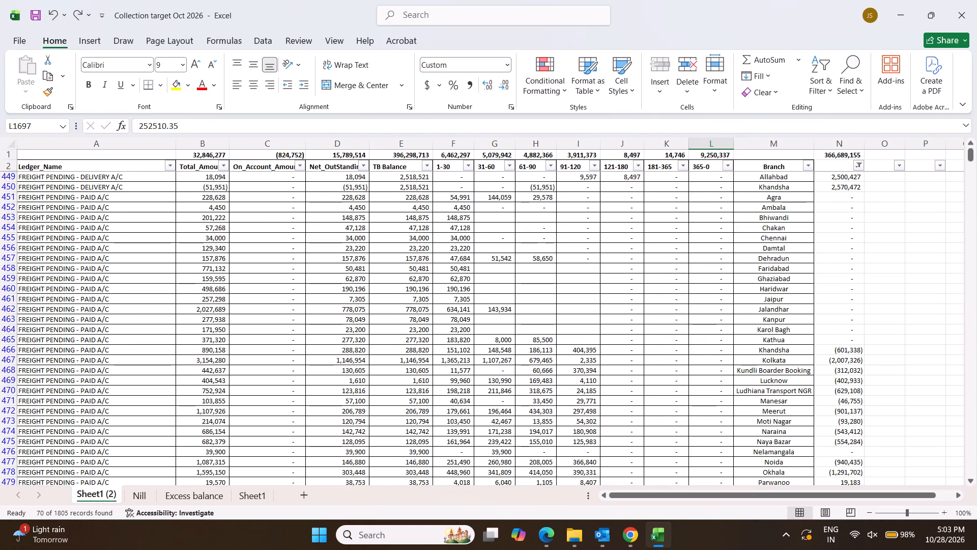
# For the Khandsha paid-freight row, clear the 91-120 and 61-90 amounts and set 31-60 to 137718.
pyautogui.click(588, 349)
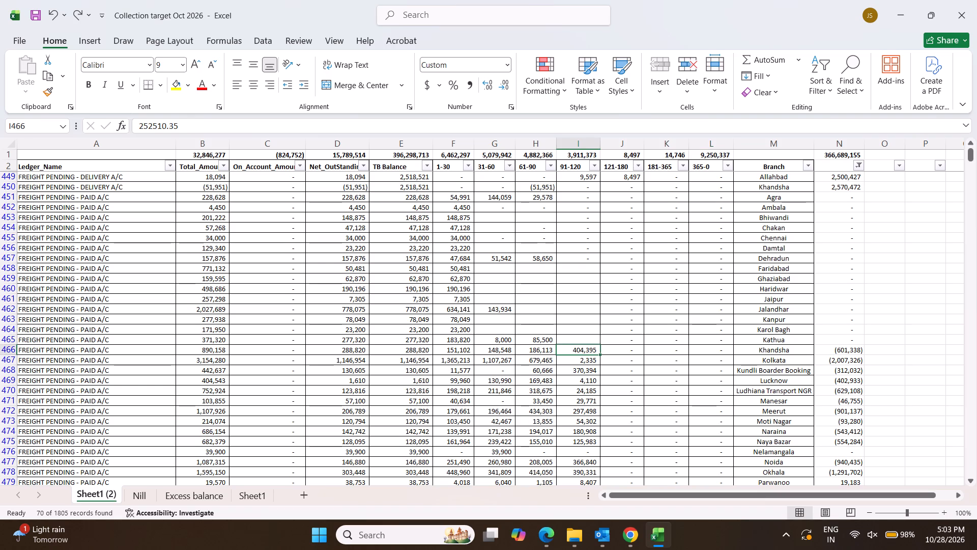
pyautogui.press('Delete')
pyautogui.press('Left')
pyautogui.press('Delete')
pyautogui.press('Left')
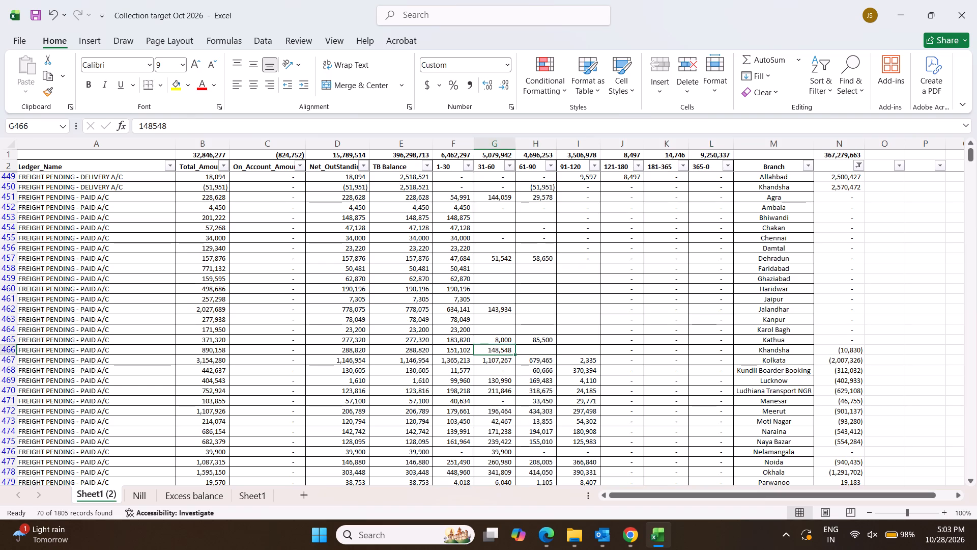
pyautogui.press('Delete')
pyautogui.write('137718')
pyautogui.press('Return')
# For the Kolkata paid-freight row, clear the 91-120, 61-90 and 31-60 amounts and set 1-30 to 1146954.
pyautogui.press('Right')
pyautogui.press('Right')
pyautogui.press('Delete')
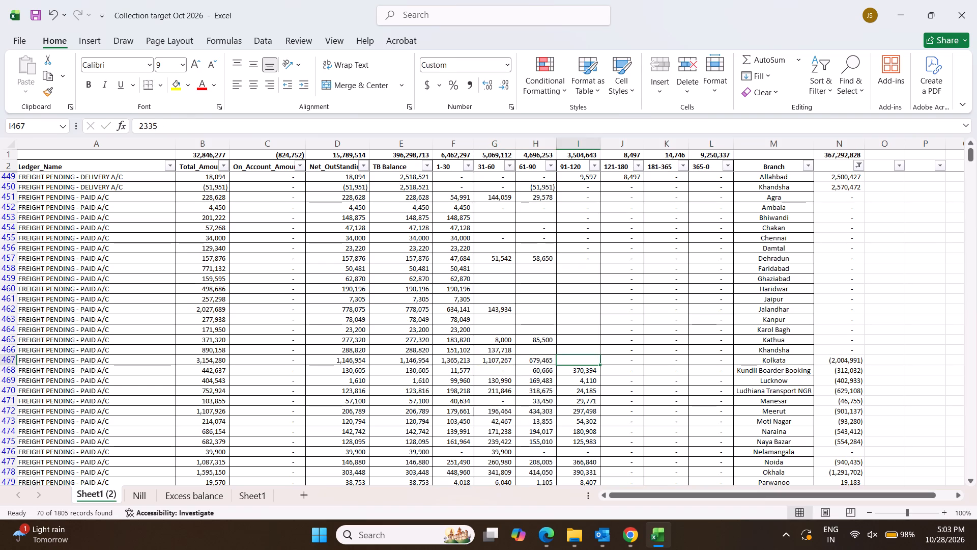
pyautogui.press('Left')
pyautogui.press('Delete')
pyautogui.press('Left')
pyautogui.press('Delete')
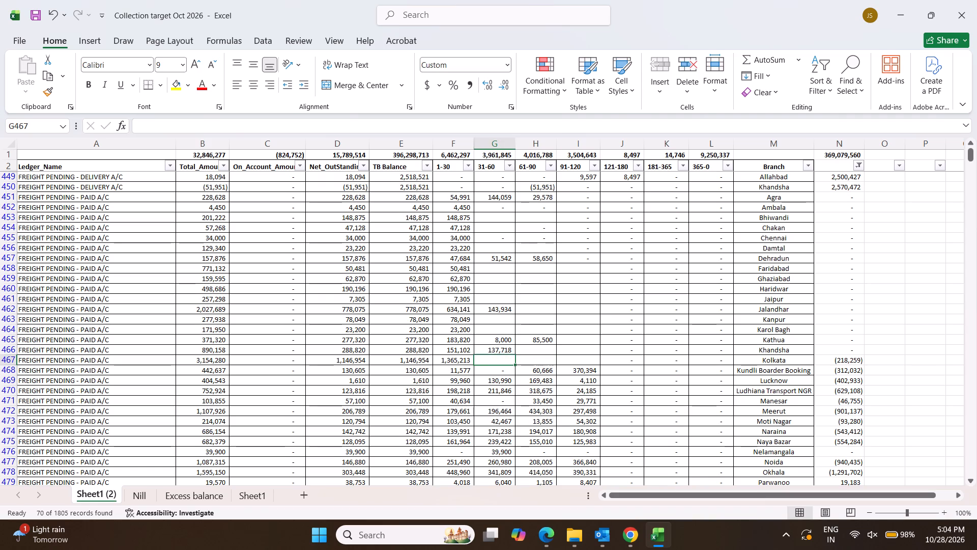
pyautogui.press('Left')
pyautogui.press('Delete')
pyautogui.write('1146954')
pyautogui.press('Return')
# Set the 91-120 amount of the Kundli Boarder Booking paid-freight row to 58362.
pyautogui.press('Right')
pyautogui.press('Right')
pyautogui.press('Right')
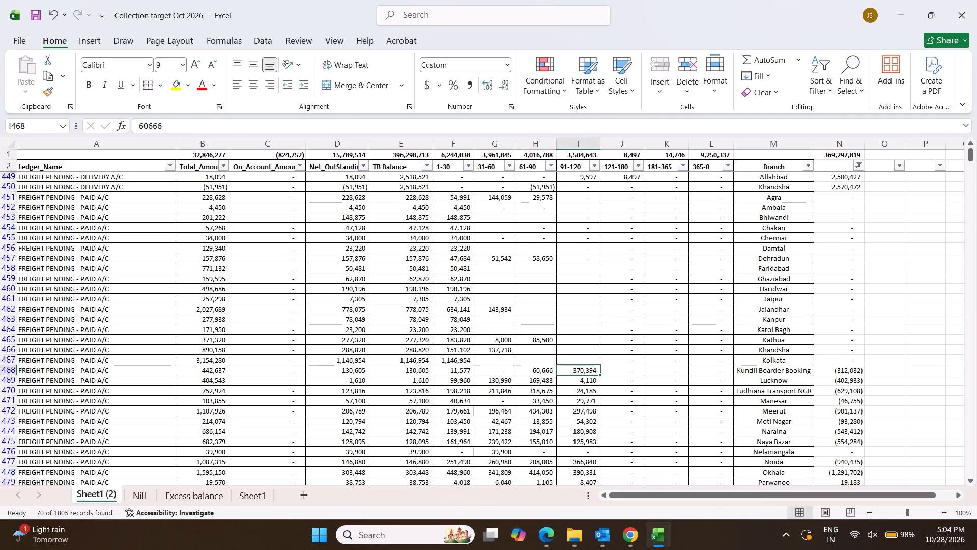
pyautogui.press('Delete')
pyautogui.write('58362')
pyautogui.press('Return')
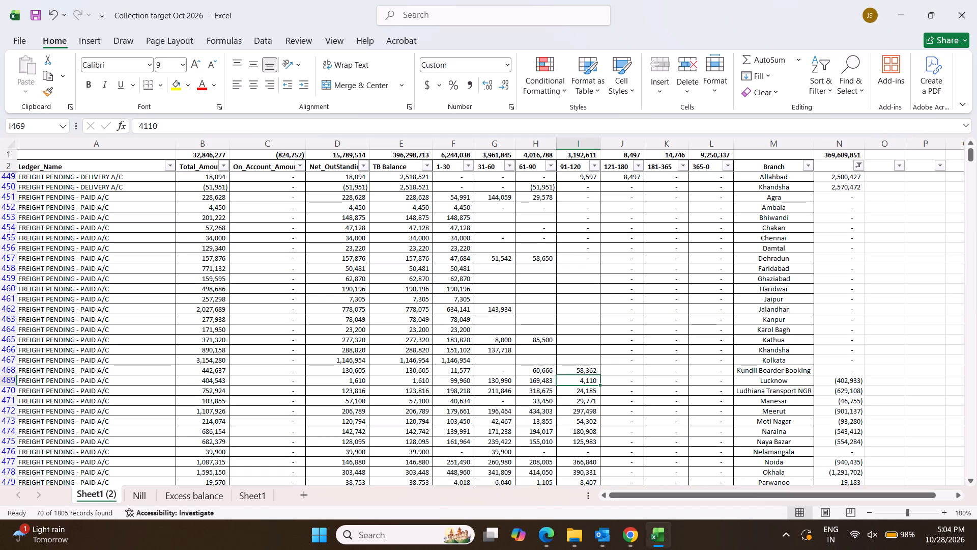
# For the Lucknow paid-freight row, clear the 91-120, 61-90 and 31-60 amounts and set 1-30 to 1610.
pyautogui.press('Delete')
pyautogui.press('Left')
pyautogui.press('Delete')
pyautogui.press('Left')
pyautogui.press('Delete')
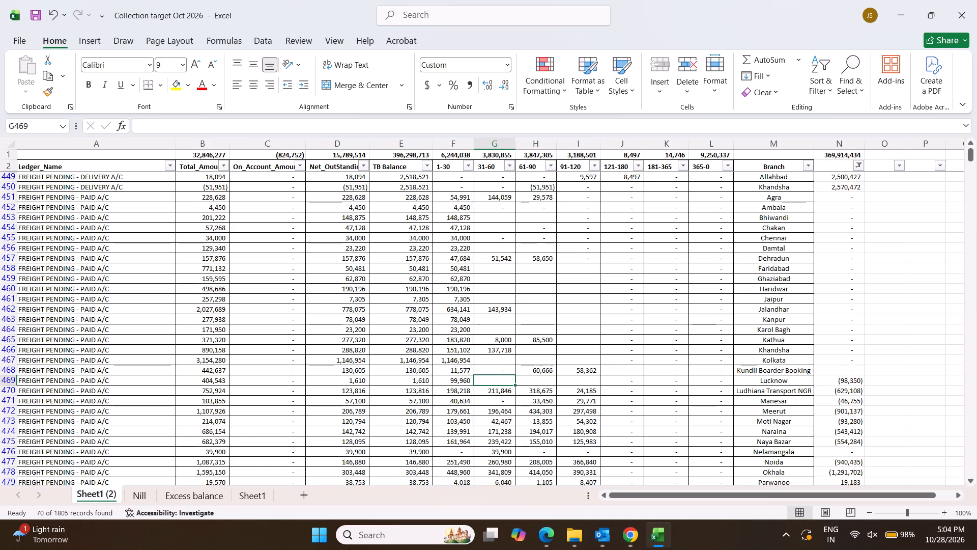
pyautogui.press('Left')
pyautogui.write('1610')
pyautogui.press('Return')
# For the Ludhiana Transport NGR paid-freight row, clear the 91-120, 61-90 and 31-60 amounts and set 1-30 to 123816.
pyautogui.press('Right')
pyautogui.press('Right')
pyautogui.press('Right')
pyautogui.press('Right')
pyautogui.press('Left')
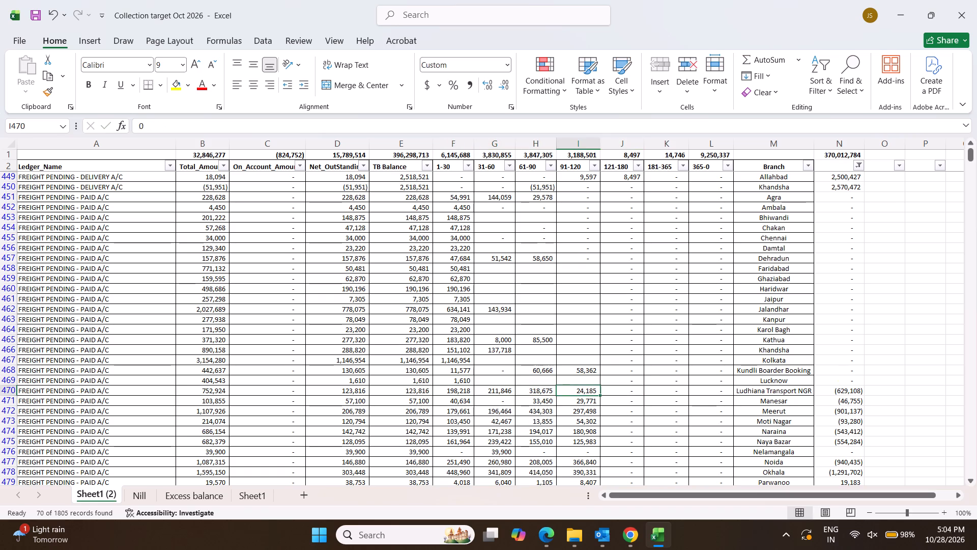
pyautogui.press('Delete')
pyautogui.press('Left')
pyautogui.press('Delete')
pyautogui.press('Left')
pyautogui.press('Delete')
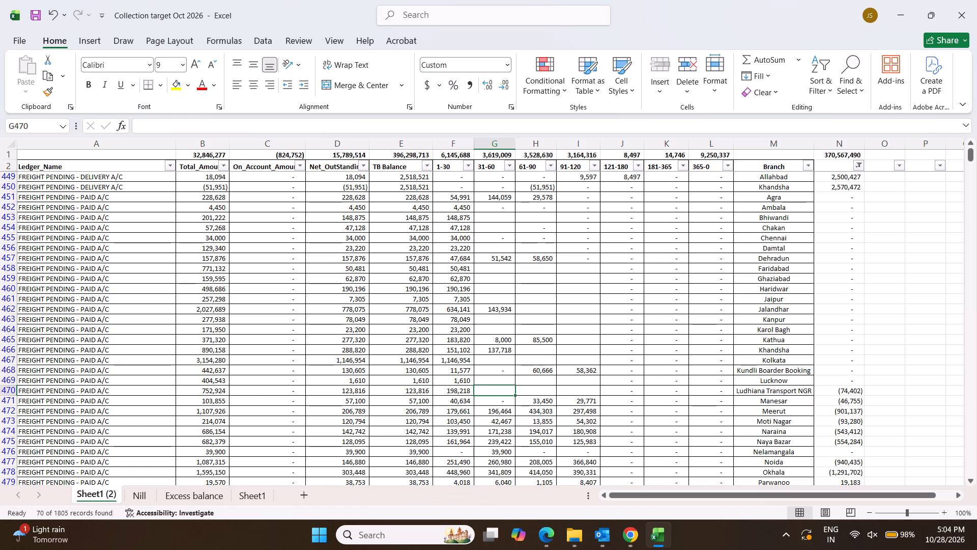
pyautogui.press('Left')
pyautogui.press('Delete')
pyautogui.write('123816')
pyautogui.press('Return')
# For the Manesar paid-freight row, clear the 91-120 amount and set 61-90 to 16466.
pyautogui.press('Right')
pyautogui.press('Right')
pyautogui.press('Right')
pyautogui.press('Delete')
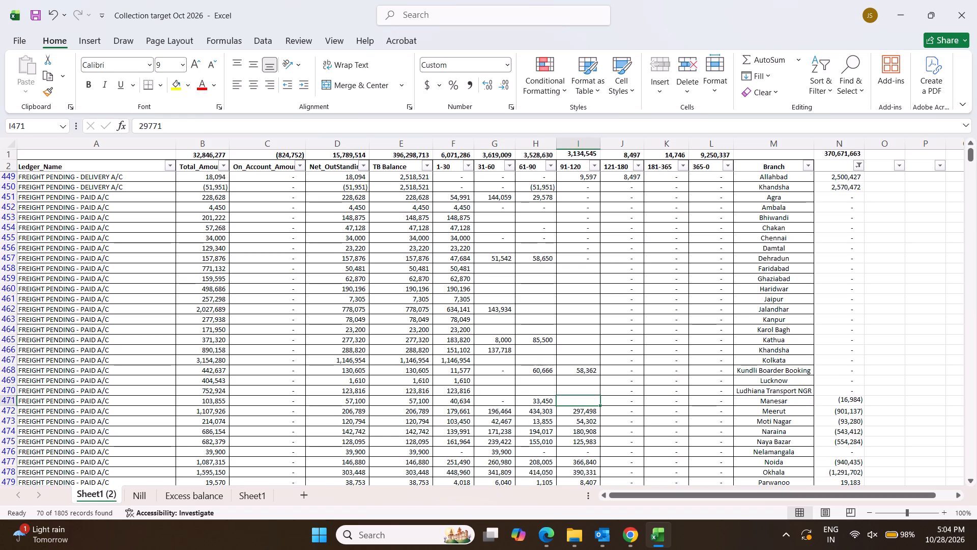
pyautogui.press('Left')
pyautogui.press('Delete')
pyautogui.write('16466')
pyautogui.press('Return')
# For the Meerut paid-freight row, clear the 91-120 and 61-90 amounts and set 31-60 to 27128.
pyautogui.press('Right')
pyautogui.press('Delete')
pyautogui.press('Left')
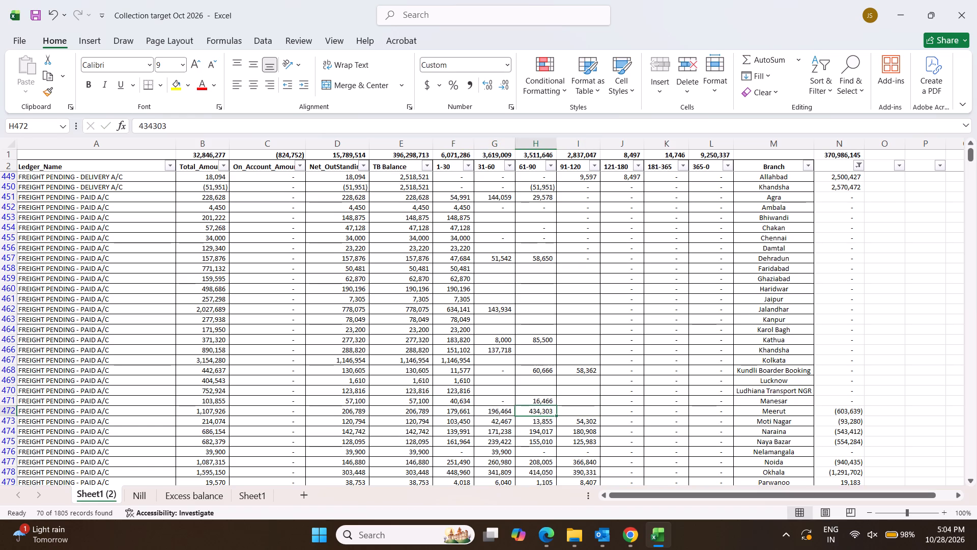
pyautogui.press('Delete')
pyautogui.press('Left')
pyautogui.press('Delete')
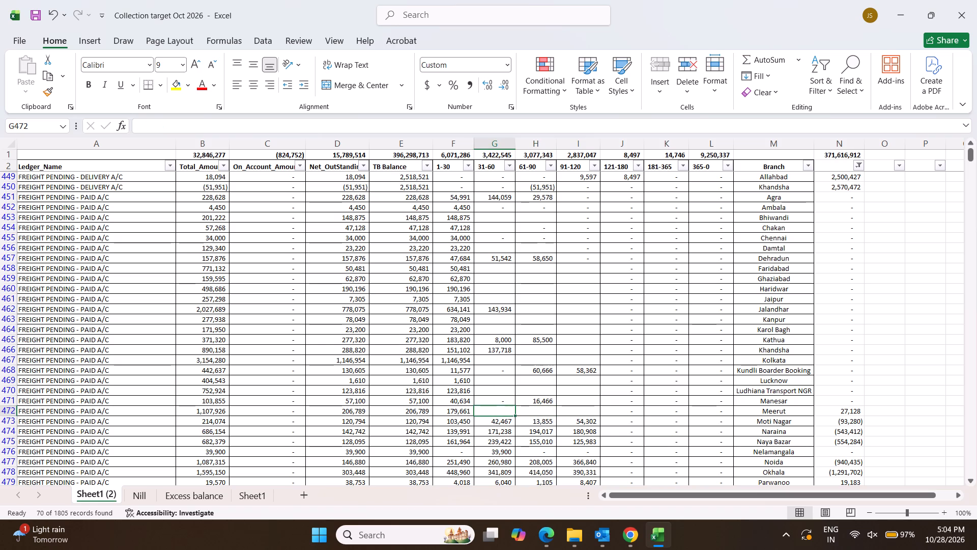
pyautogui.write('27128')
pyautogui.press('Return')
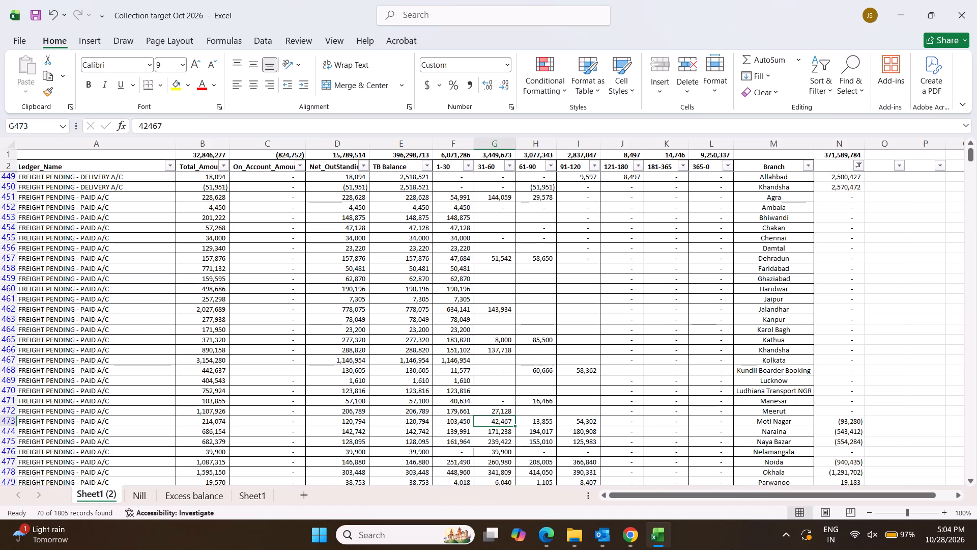
# For the Moti Nagar paid-freight row, clear the 91-120 and 61-90 amounts and set 31-60 to 17344.
pyautogui.scroll(-7, 637, 315)
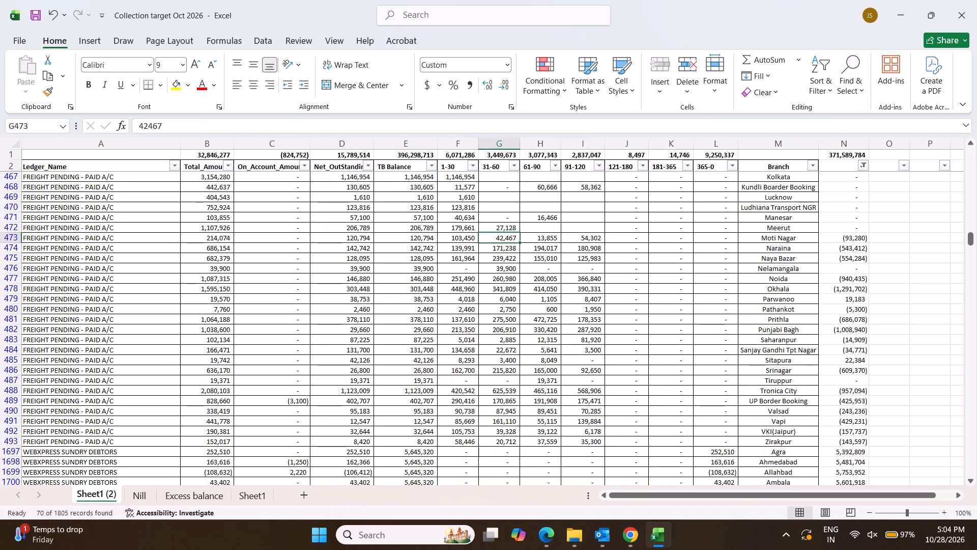
pyautogui.press('Right')
pyautogui.press('Right')
pyautogui.press('Delete')
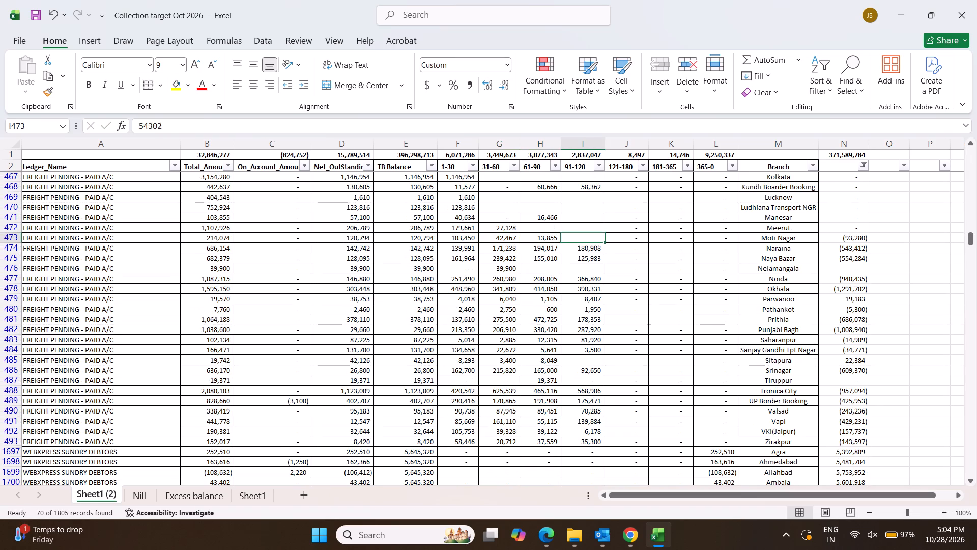
pyautogui.press('Left')
pyautogui.press('Delete')
pyautogui.press('Left')
pyautogui.press('Delete')
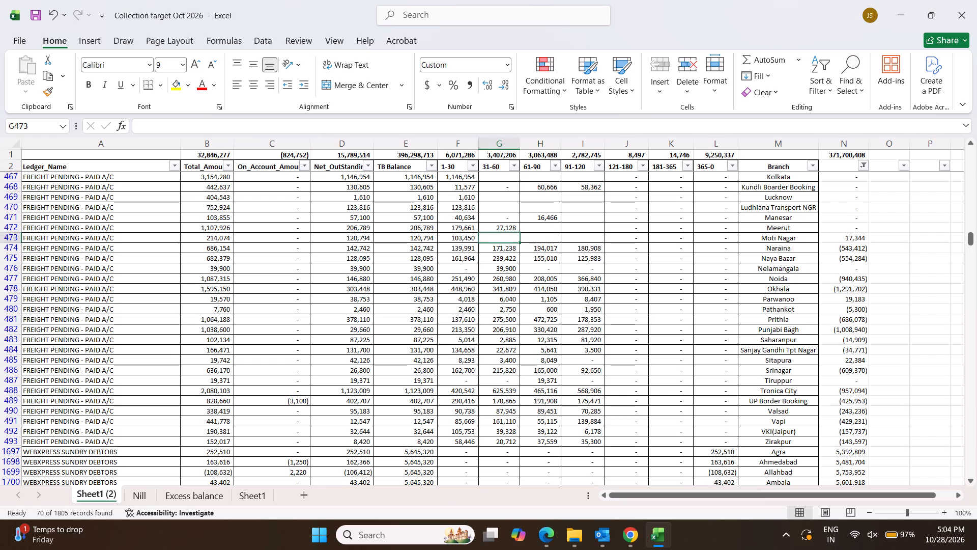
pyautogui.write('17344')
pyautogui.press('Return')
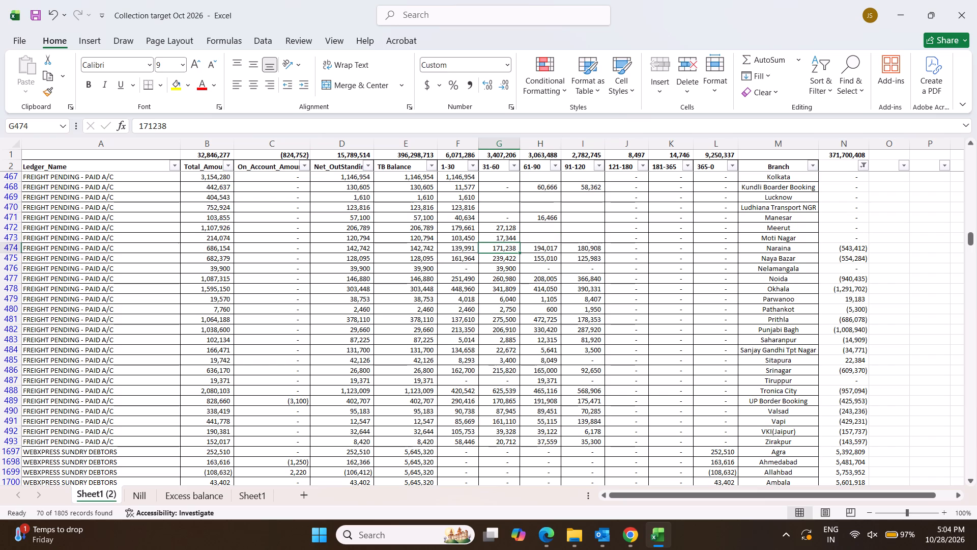
# For the Naraina paid-freight row, clear the 91-120 and 61-90 amounts and set 31-60 to 2751.
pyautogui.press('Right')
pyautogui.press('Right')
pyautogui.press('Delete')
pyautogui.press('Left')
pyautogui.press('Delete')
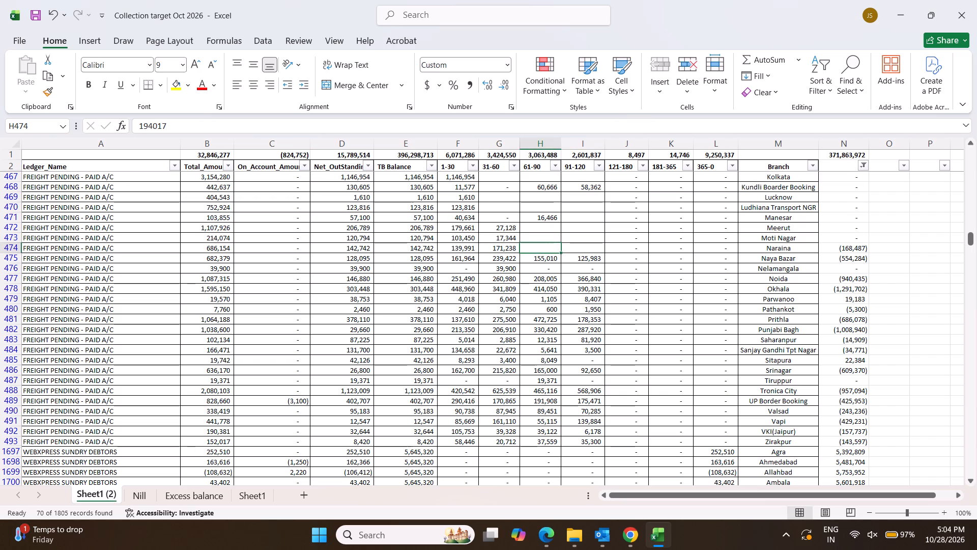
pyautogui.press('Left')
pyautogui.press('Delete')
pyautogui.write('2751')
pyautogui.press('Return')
# For the Naya Bazar paid-freight row, clear the 91-120, 61-90 and 31-60 amounts and set 1-30 to 128095.
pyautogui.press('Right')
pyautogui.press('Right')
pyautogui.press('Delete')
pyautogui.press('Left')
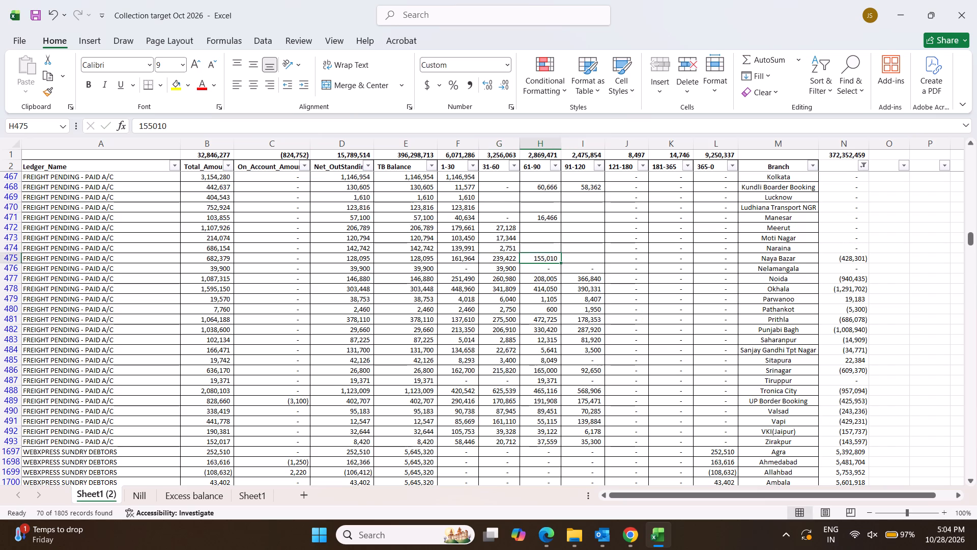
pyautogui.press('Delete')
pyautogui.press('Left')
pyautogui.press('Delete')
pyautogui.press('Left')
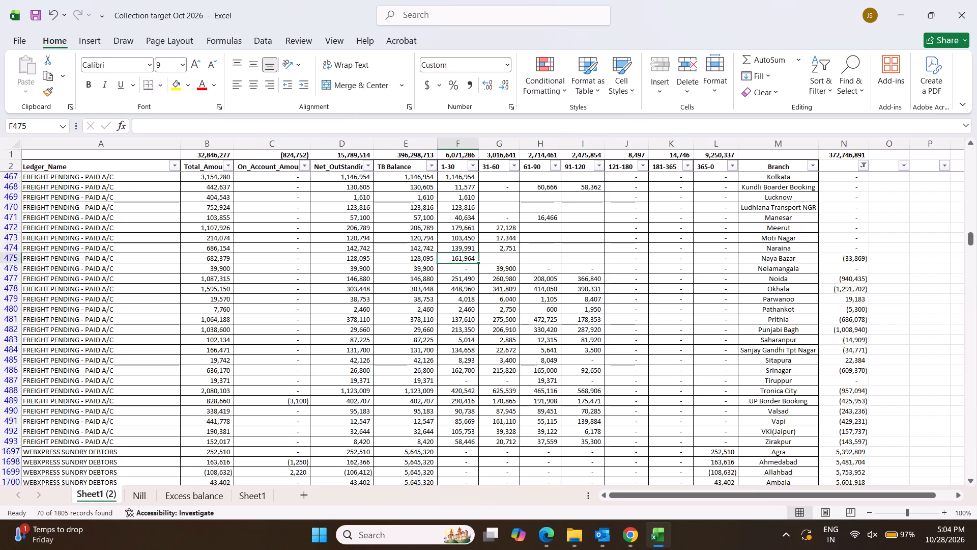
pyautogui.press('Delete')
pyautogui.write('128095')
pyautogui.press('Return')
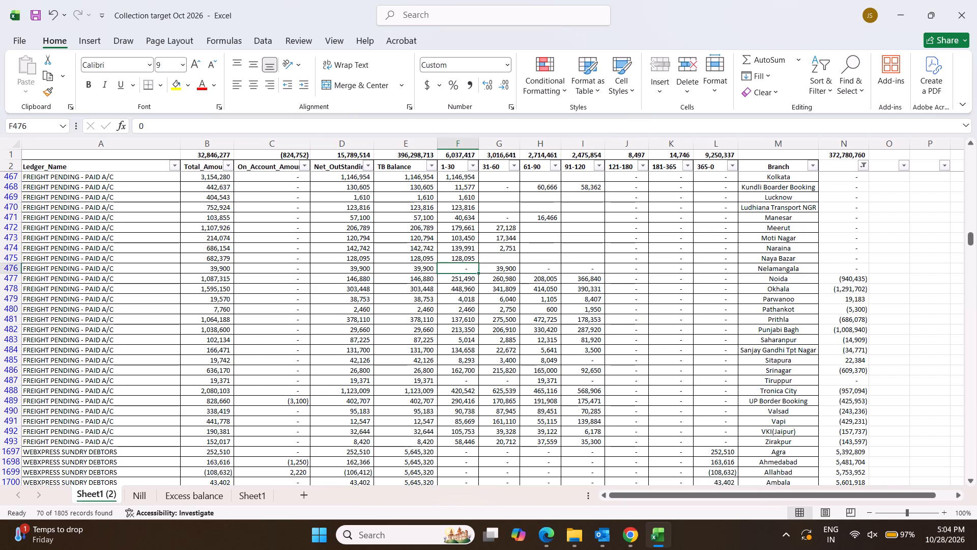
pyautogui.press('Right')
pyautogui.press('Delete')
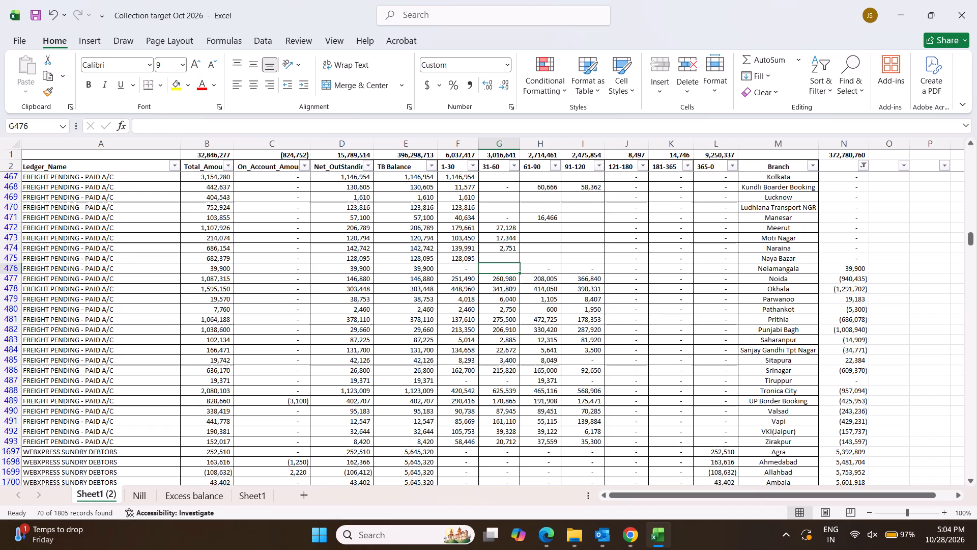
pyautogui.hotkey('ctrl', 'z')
# For the Noida paid-freight row, clear the 91-120, 61-90 and 31-60 amounts and set 1-30 to 146880.
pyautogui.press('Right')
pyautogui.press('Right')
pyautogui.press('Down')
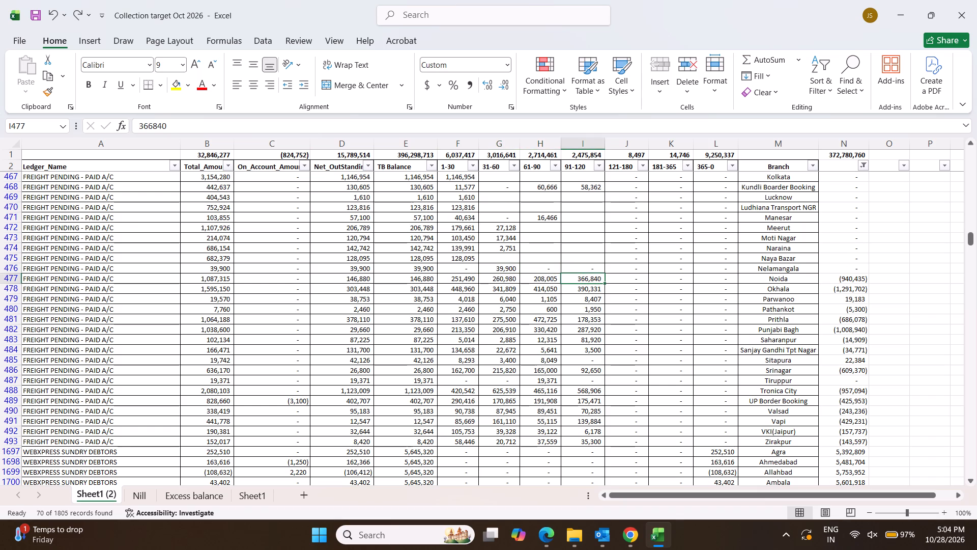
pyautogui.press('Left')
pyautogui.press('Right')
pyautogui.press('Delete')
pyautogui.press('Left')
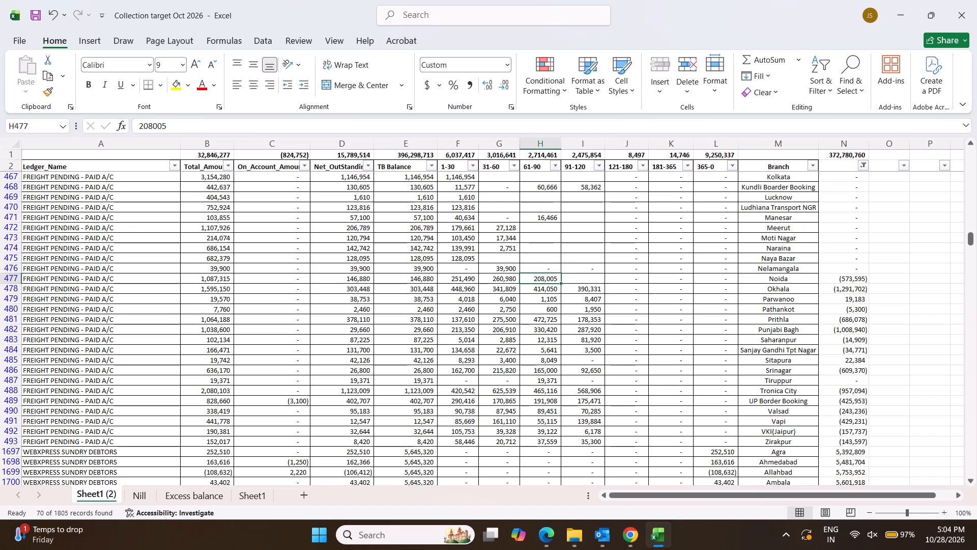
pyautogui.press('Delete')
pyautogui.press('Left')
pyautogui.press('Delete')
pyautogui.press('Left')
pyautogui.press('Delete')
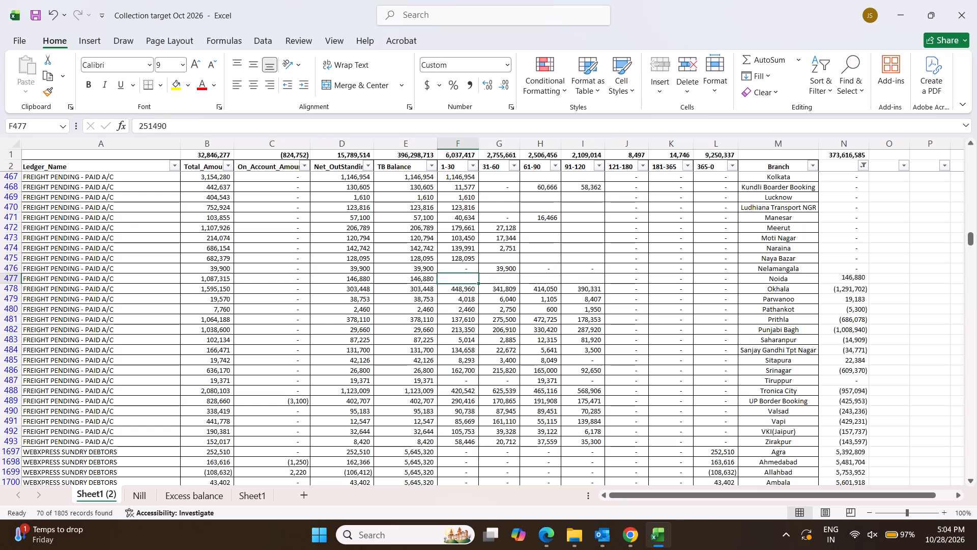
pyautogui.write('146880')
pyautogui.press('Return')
# For the Okhala paid-freight row, clear the 91-120, 61-90 and 31-60 amounts and set 1-30 to 303448.
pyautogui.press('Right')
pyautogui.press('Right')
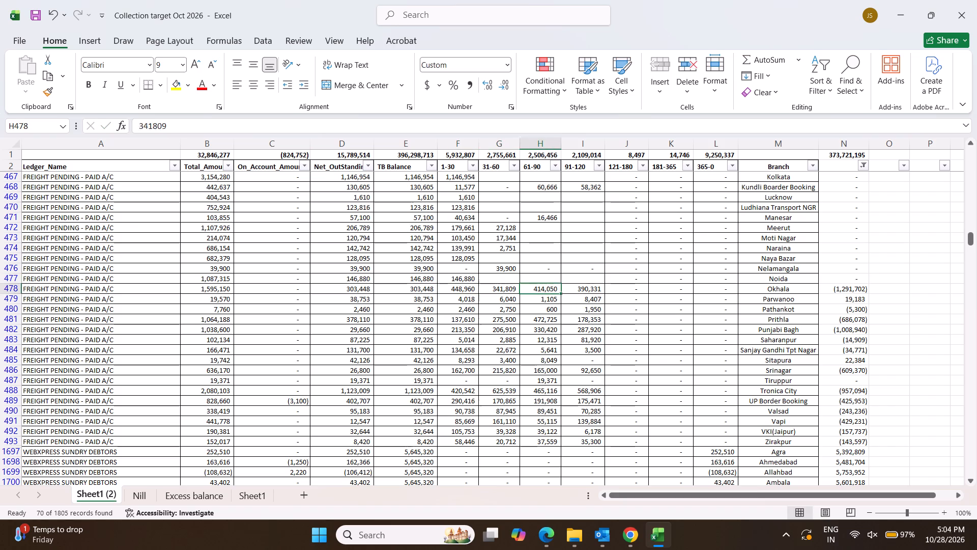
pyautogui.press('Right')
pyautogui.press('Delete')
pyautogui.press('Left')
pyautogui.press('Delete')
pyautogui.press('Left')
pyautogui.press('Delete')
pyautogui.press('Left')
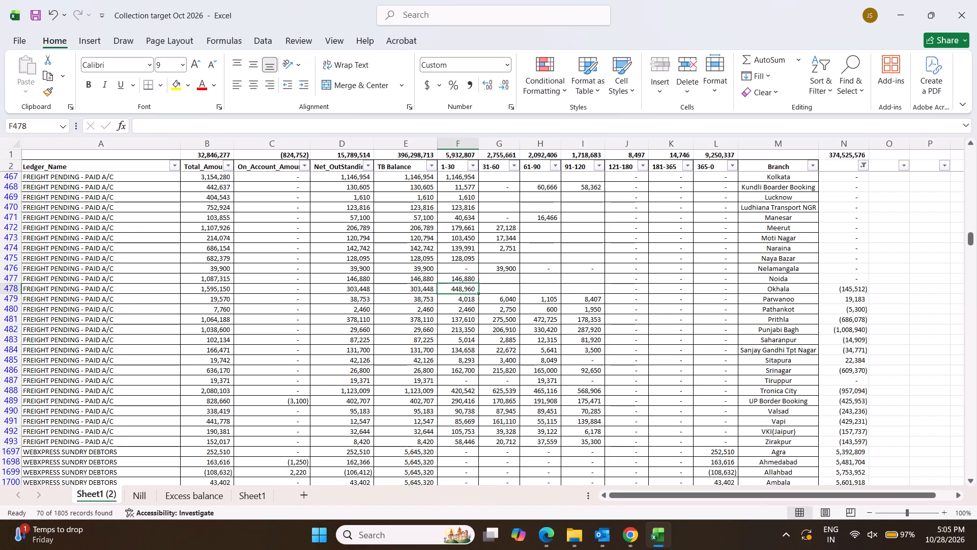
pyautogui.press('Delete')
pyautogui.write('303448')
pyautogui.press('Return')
# Set the 91-120 amount of the Parwanoo paid-freight row to 27590.
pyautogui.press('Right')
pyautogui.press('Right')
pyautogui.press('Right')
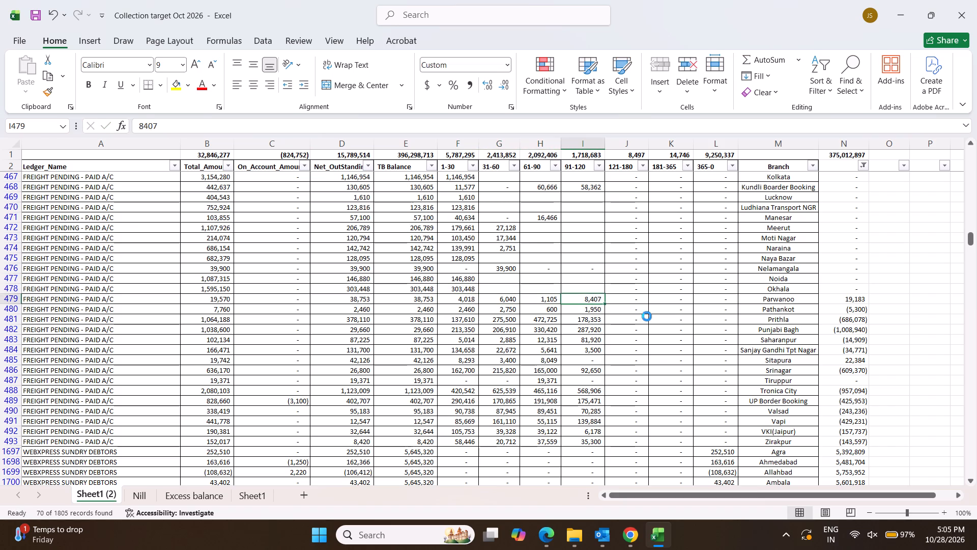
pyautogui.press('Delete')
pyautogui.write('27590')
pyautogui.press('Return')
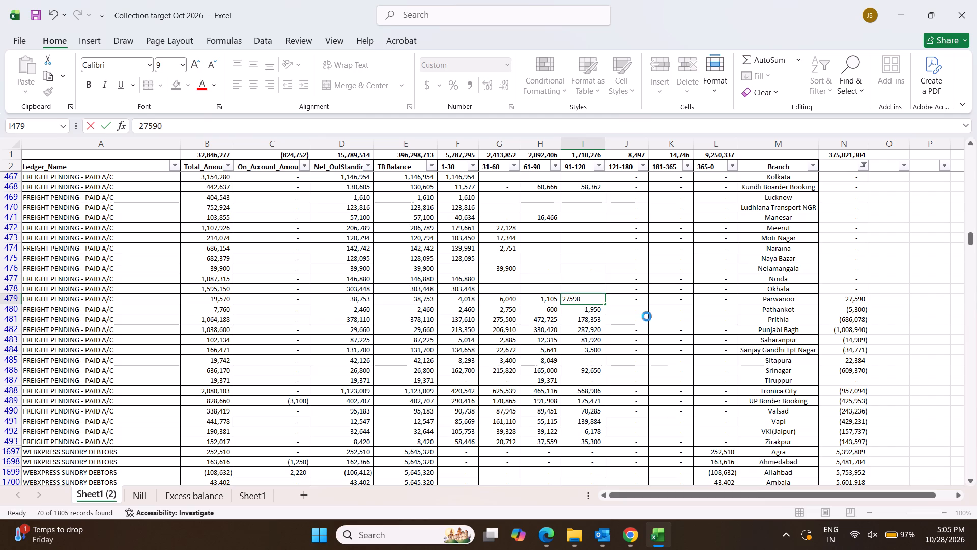
# Clear the 91-120, 61-90 and 31-60 amounts of the Pathankot paid-freight row.
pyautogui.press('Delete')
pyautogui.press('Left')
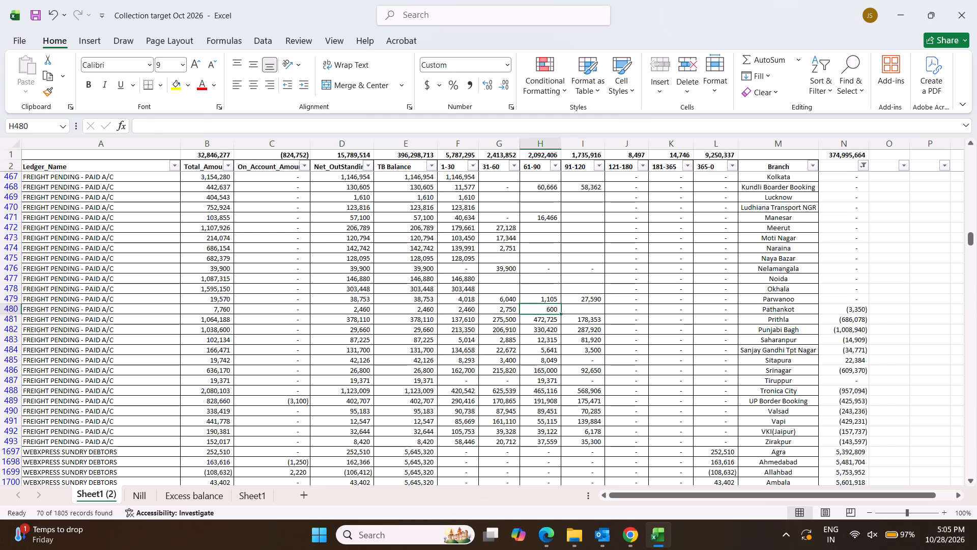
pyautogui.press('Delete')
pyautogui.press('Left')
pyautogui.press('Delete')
# For the Prithla paid-freight row, clear the 91-120 and 61-90 amounts and set 31-60 to 240500.
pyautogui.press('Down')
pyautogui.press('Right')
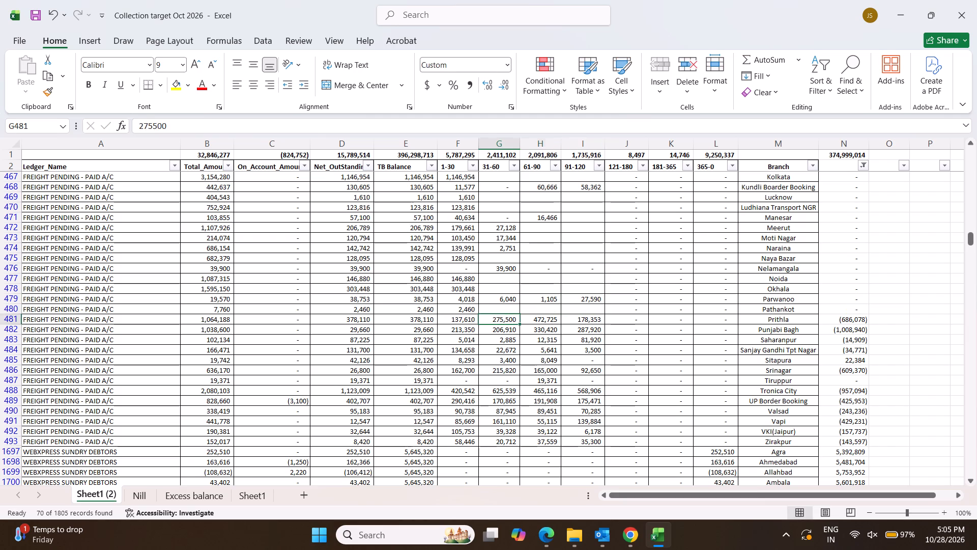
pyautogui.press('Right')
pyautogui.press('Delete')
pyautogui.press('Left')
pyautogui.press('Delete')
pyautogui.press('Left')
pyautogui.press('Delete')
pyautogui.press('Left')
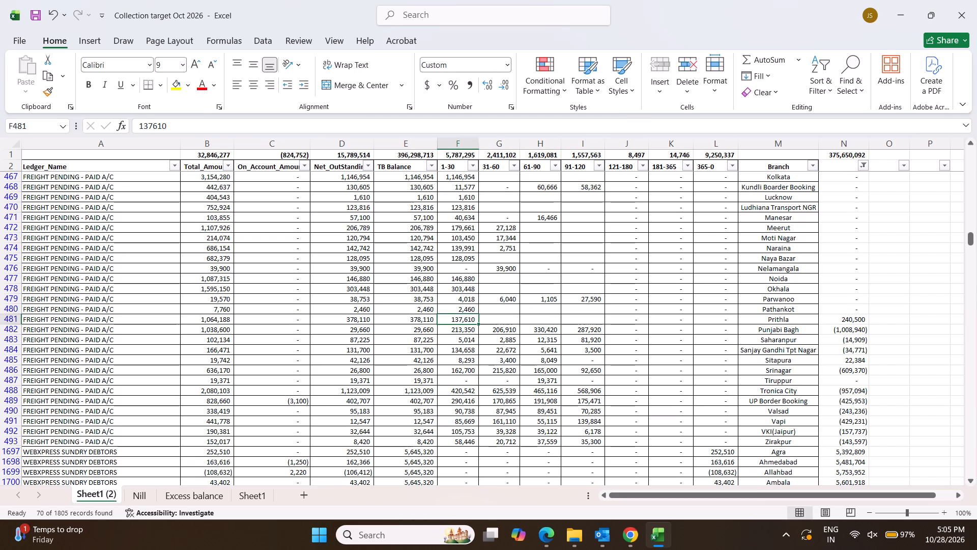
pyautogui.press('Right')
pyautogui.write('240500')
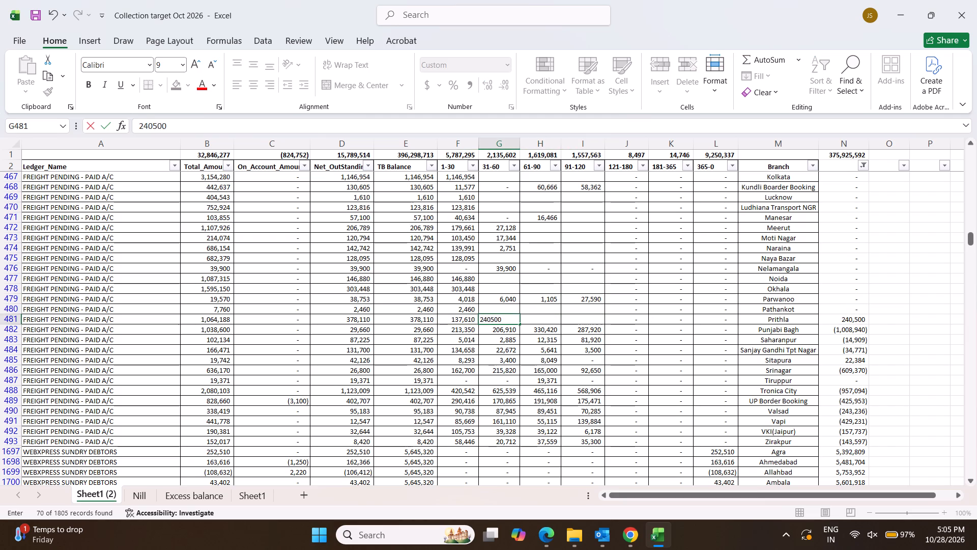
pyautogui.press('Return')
# For the Punjabi Bagh paid-freight row, clear the 91-120, 61-90 and 31-60 amounts and set 1-30 to 29660.
pyautogui.scroll(-3, 654, 317)
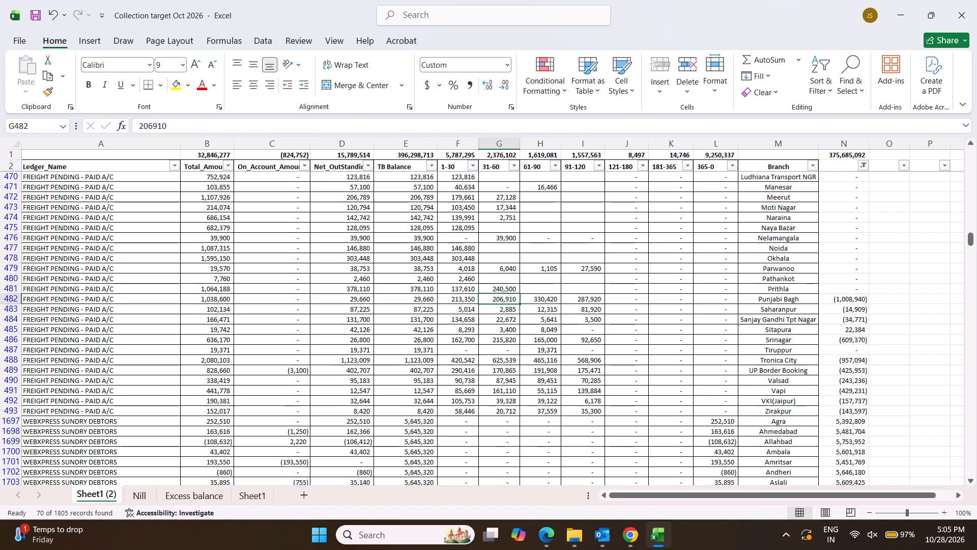
pyautogui.scroll(-4, 656, 317)
pyautogui.scroll(4, 656, 317)
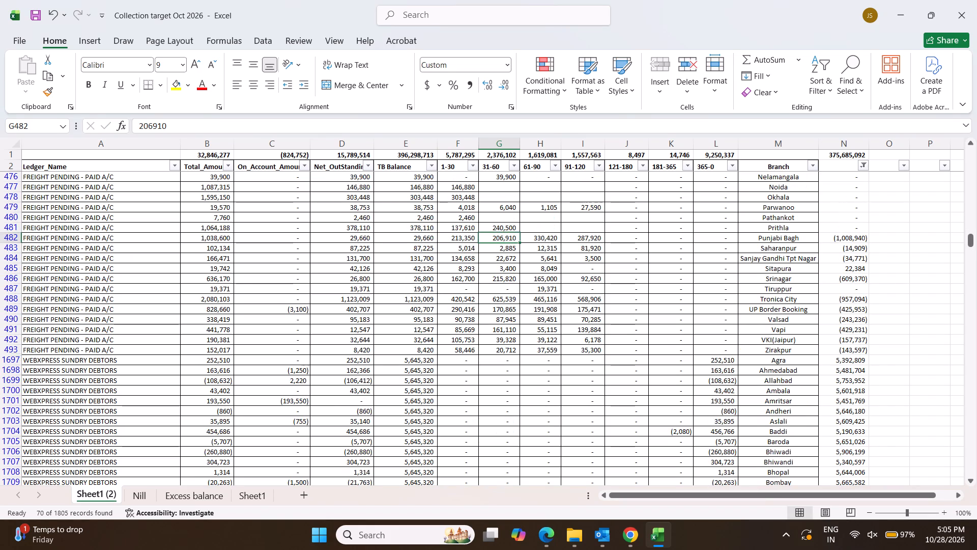
pyautogui.press('Right')
pyautogui.press('Right')
pyautogui.press('Delete')
pyautogui.press('Left')
pyautogui.press('Delete')
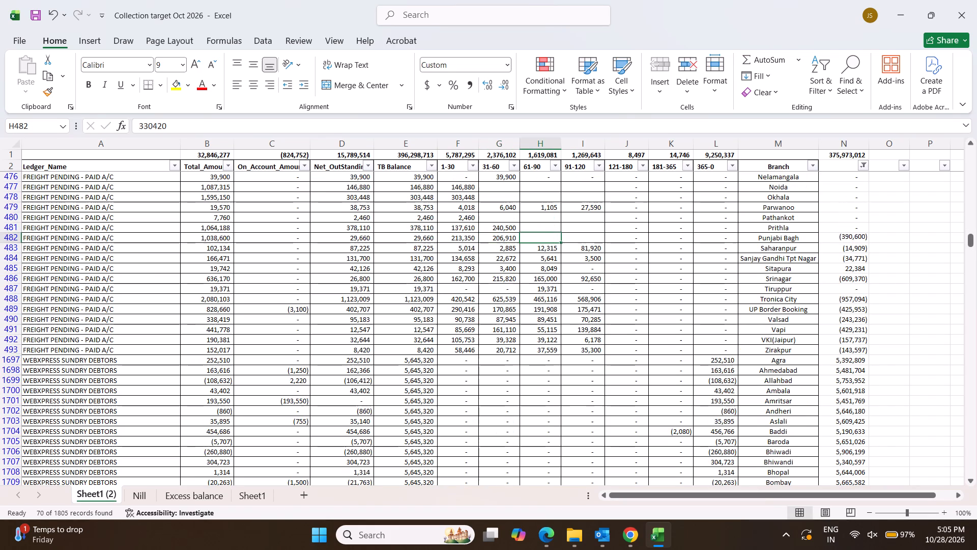
pyautogui.press('Left')
pyautogui.press('Delete')
pyautogui.press('Left')
pyautogui.press('Delete')
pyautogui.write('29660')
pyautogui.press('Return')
# Set the 91-120 amount of the Saharanpur paid-freight row to 67011.
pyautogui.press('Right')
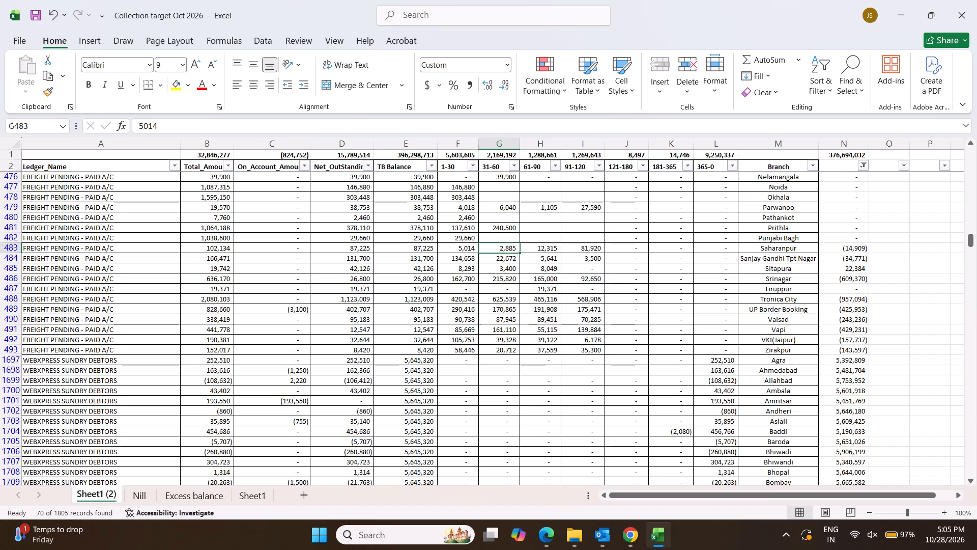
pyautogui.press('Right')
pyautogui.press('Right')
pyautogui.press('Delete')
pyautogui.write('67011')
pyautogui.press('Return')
# For the Sanjay Gandhi Tpt Nagar paid-freight row, clear the 91-120, 61-90 and 31-60 amounts and set 1-30 to 131700.
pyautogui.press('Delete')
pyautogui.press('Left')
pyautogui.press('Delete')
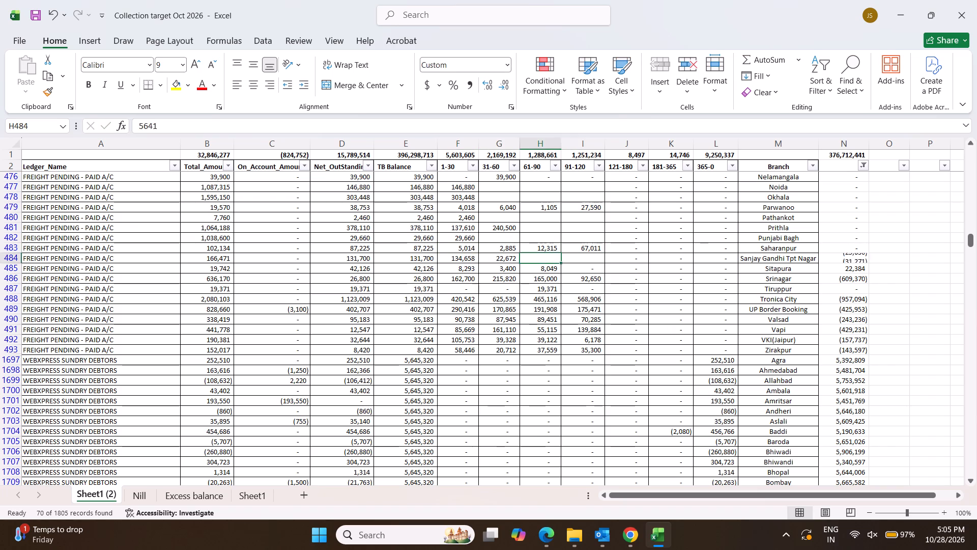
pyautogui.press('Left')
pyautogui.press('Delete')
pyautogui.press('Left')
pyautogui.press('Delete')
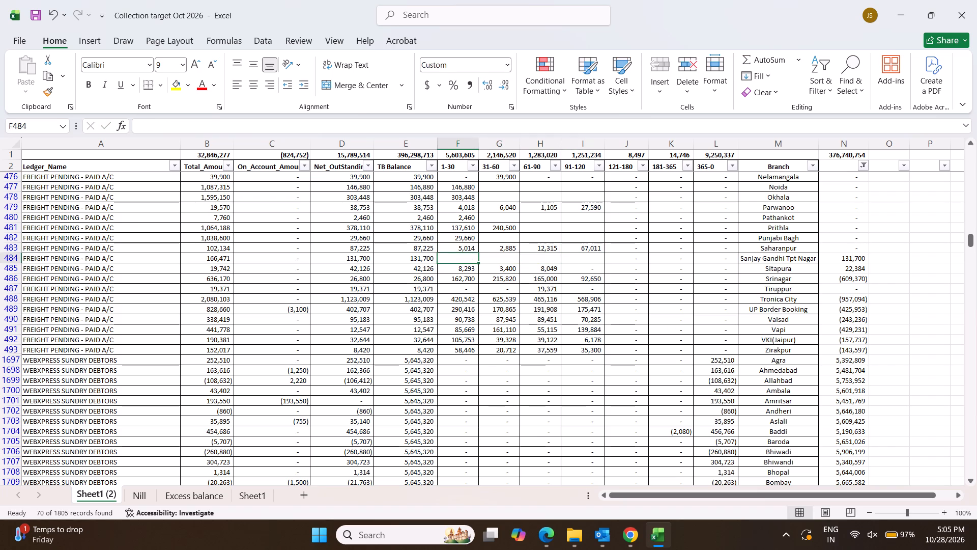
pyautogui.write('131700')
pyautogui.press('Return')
# Set the 91-120 amount of the Sitapura paid-freight row to 22384, keeping its 61-90 amount.
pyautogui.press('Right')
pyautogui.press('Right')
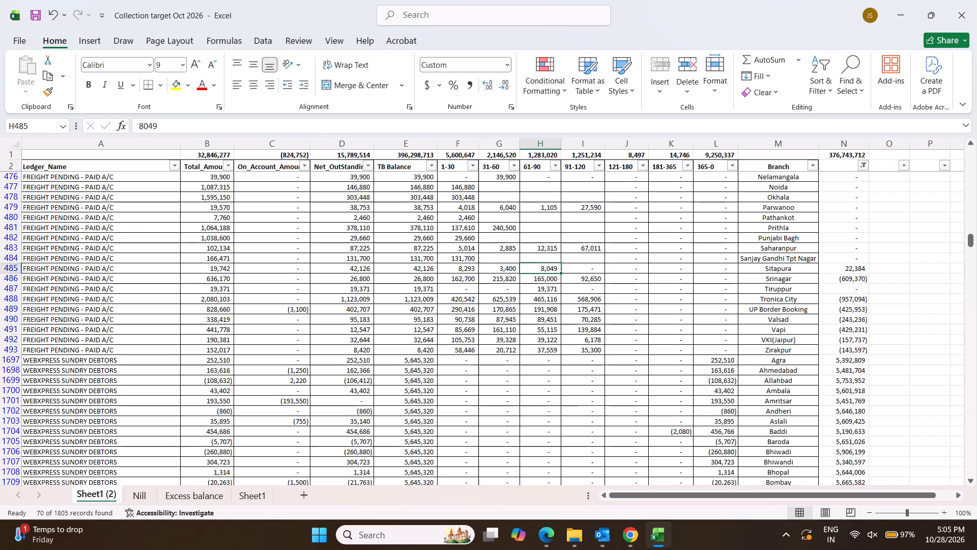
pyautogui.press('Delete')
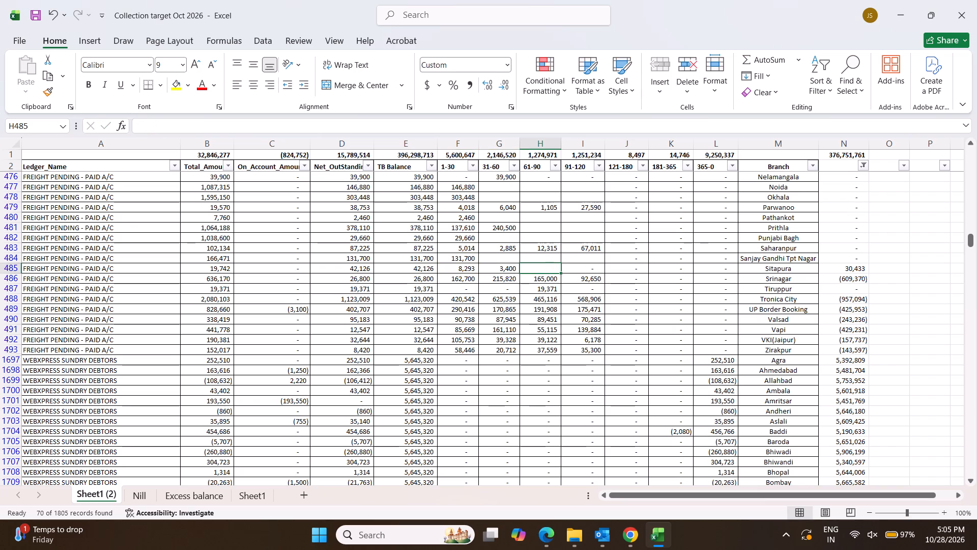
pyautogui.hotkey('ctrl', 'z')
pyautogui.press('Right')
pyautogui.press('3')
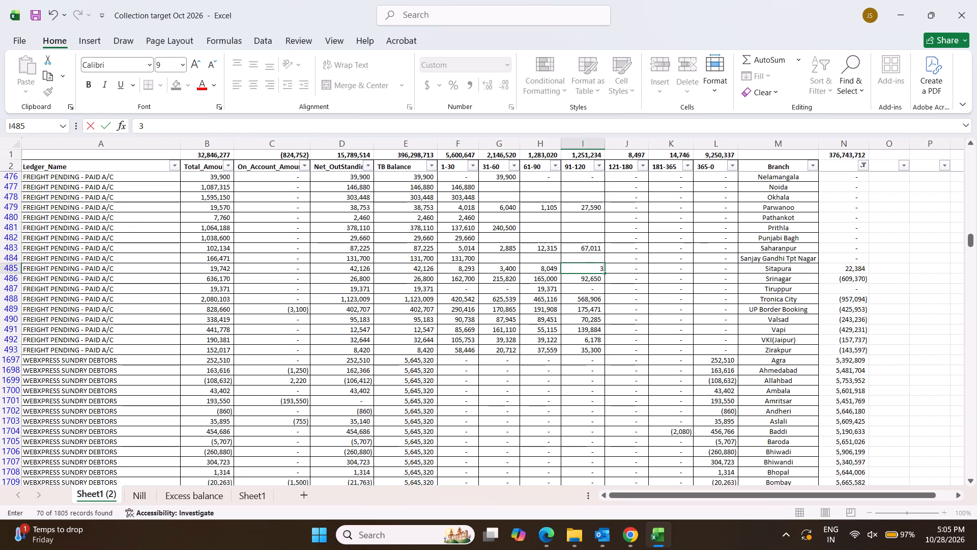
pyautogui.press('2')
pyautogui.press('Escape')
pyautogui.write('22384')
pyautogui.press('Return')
# For the Srinagar paid-freight row, clear the 91-120, 61-90 and 31-60 amounts and set 1-30 to 26800.
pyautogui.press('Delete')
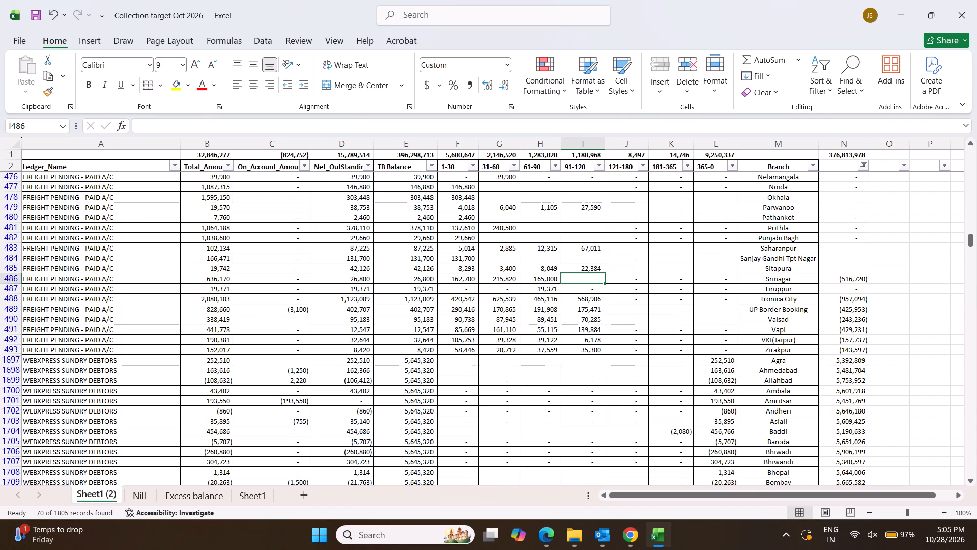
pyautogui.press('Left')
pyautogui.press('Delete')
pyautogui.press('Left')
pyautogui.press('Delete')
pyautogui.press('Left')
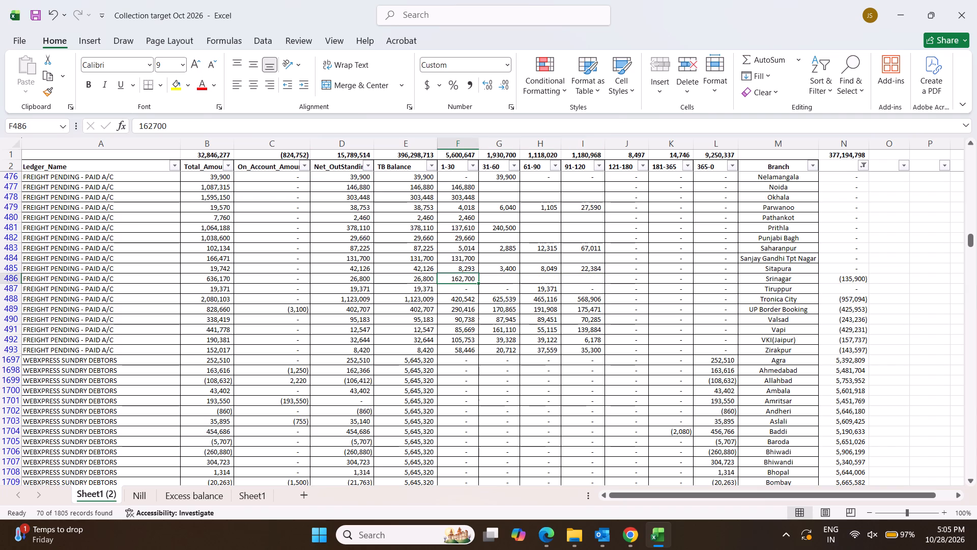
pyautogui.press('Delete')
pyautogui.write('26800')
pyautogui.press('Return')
# For the Tronica City paid-freight row, clear the 91-120 amount and set 61-90 to 76928.
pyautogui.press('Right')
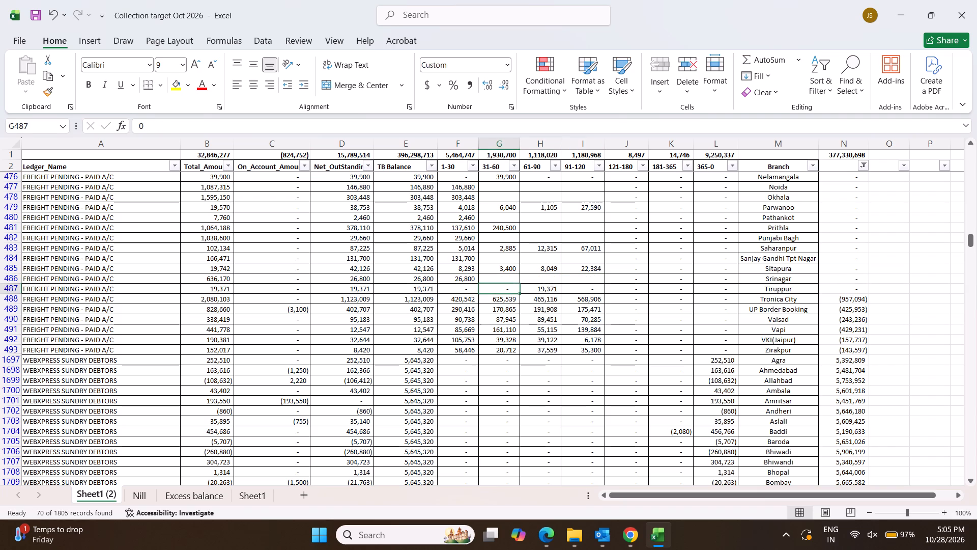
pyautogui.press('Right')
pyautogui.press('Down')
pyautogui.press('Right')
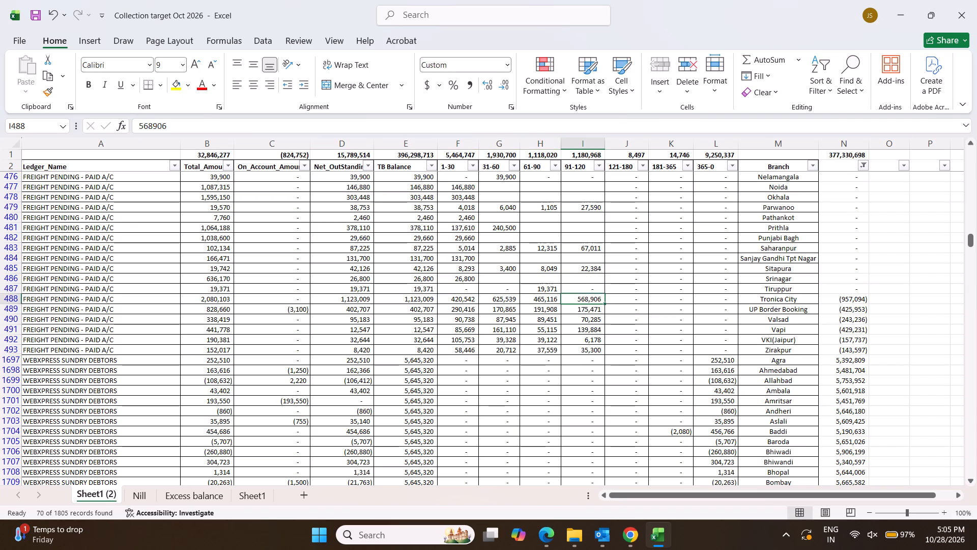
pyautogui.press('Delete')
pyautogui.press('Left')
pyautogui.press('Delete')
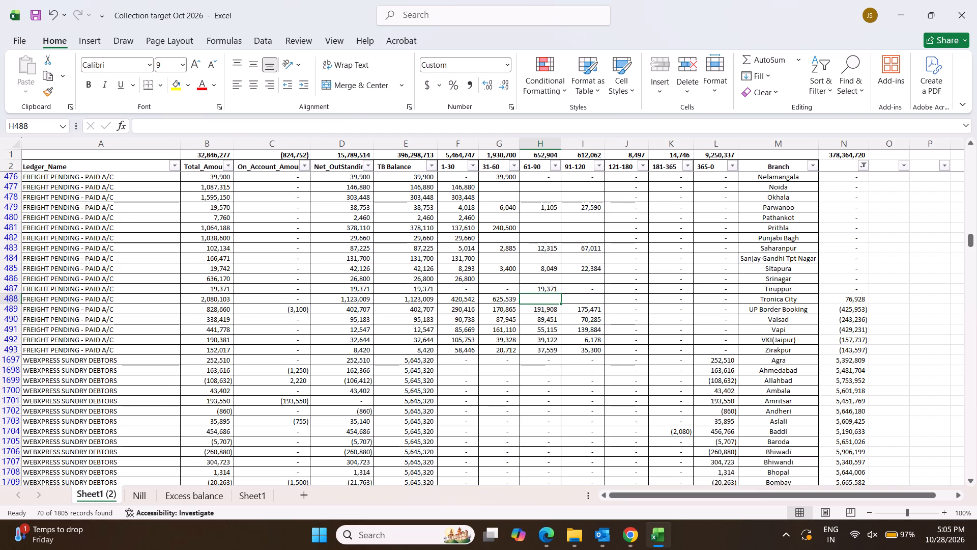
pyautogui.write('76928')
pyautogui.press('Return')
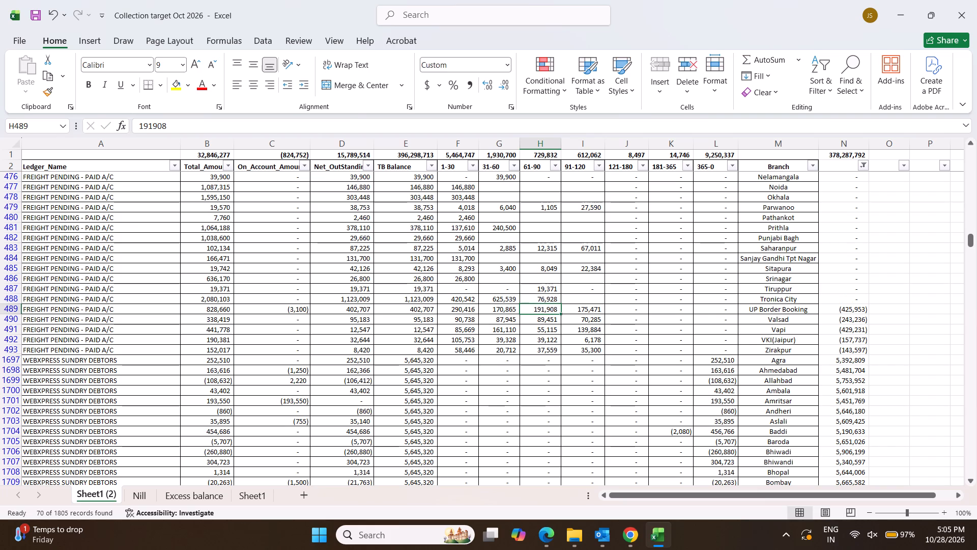
# For the UP Border Booking paid-freight row, clear the 91-120 and 61-90 amounts and set 31-60 to 112291.
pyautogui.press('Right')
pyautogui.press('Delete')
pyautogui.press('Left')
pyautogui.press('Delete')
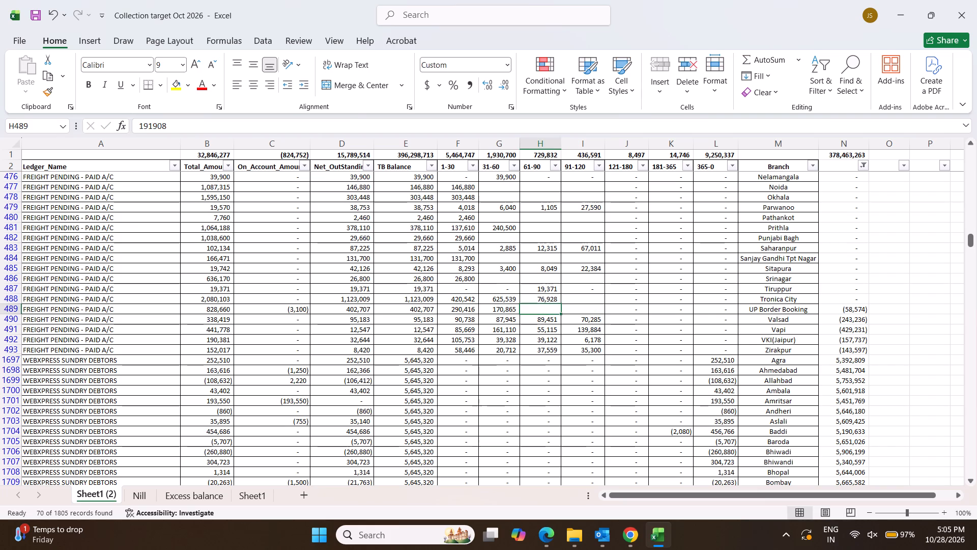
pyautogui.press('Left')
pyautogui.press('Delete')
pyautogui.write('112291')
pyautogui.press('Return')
# For the Valsad paid-freight row, clear the 91-120 and 61-90 amounts and set 31-60 to 4445.
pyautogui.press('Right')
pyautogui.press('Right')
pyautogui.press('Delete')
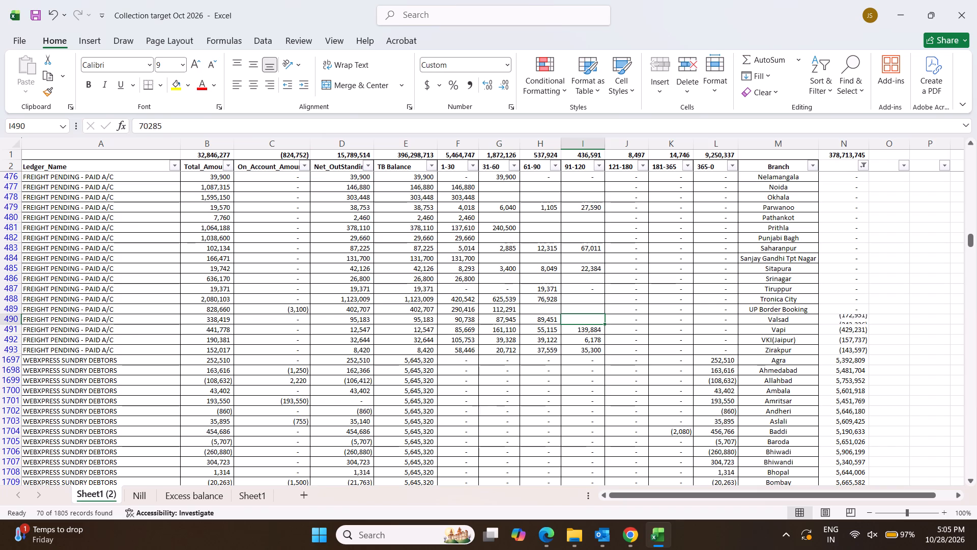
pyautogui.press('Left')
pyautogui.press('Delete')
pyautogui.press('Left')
pyautogui.press('Delete')
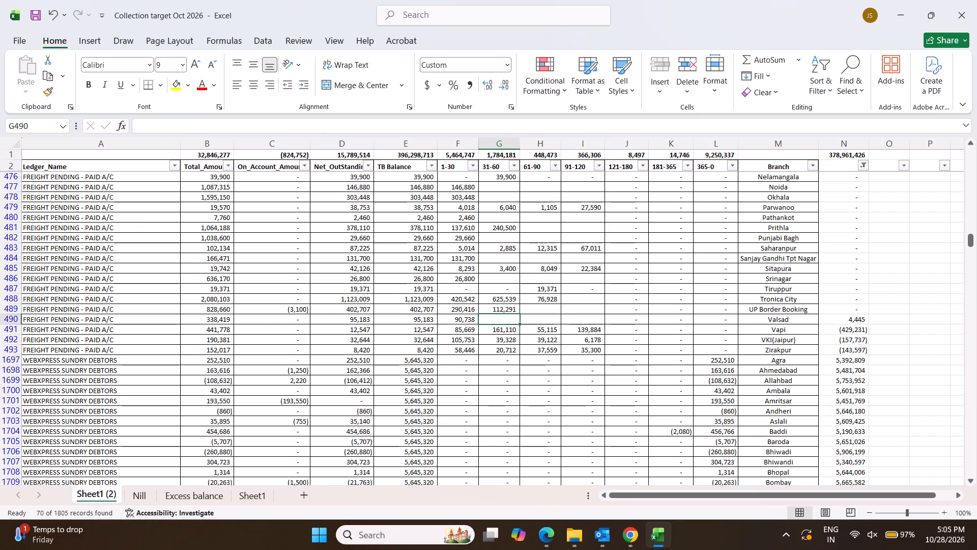
pyautogui.write('4445')
pyautogui.press('Return')
# For the Vapi paid-freight row, clear the 91-120, 61-90 and 31-60 amounts and set 1-30 to 12547.
pyautogui.press('Right')
pyautogui.press('Right')
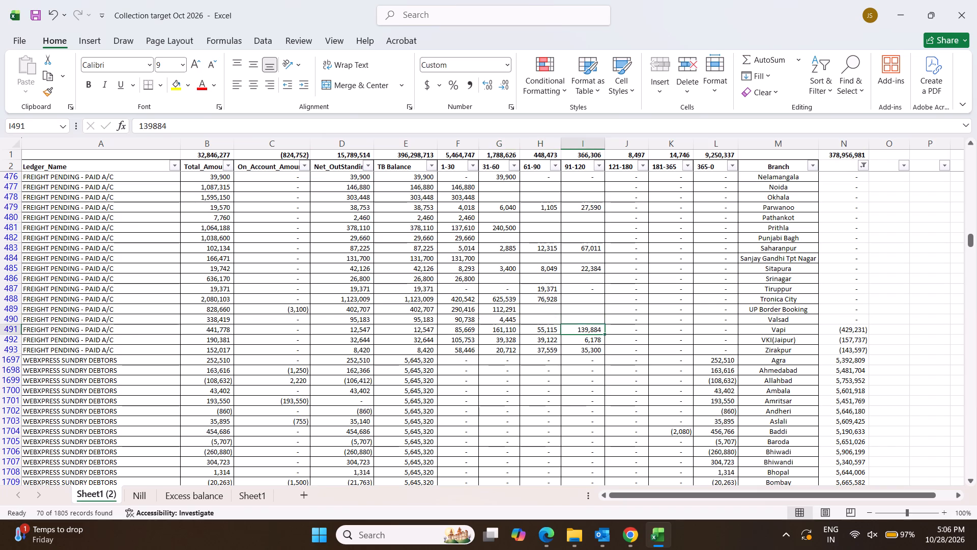
pyautogui.press('Delete')
pyautogui.press('Left')
pyautogui.press('Delete')
pyautogui.press('Left')
pyautogui.press('Delete')
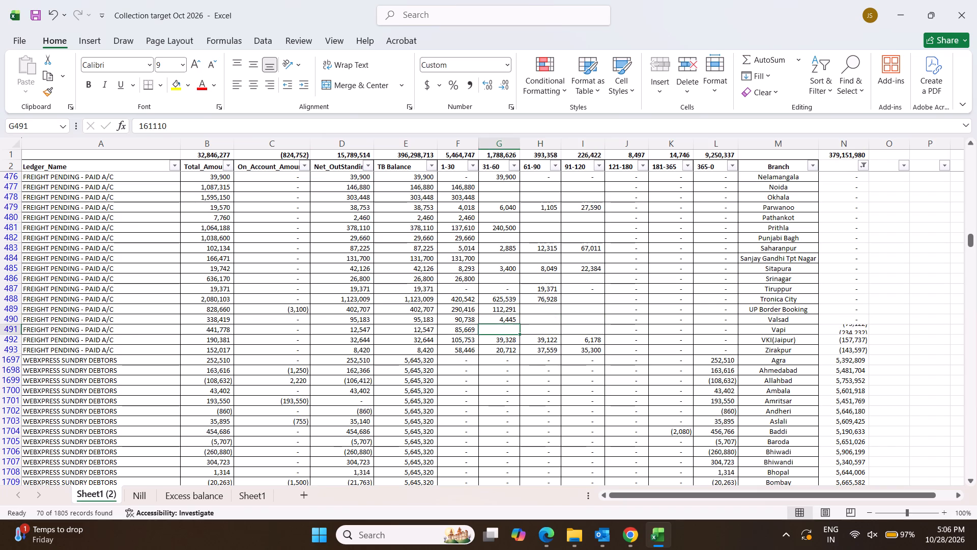
pyautogui.press('Left')
pyautogui.press('Delete')
pyautogui.write('12547')
pyautogui.press('Return')
# For the VKI(Jaipur) paid-freight row, clear the 91-120, 61-90 and 31-60 amounts and set 1-30 to 32644.
pyautogui.press('Right')
pyautogui.press('Right')
pyautogui.press('Right')
pyautogui.press('Delete')
pyautogui.press('Left')
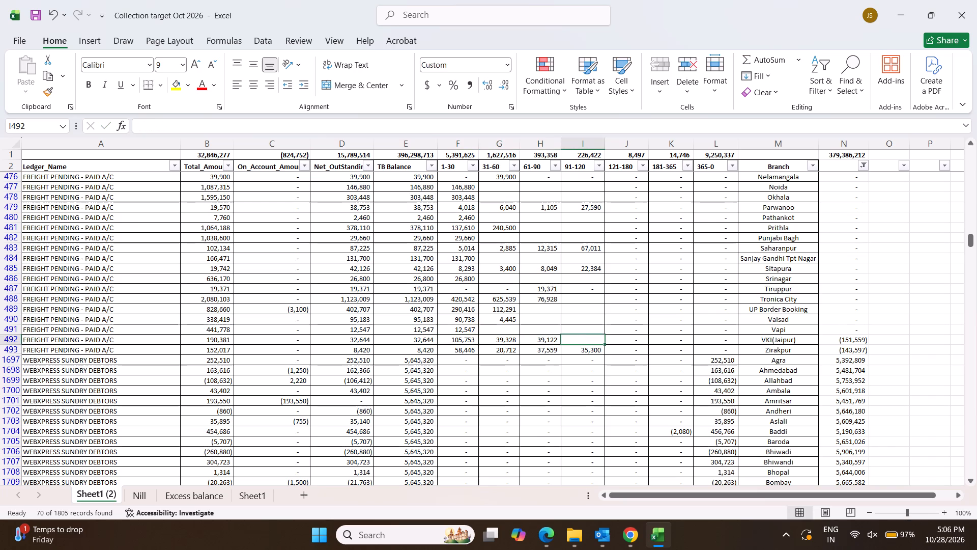
pyautogui.press('Delete')
pyautogui.press('Left')
pyautogui.press('Delete')
pyautogui.press('Left')
pyautogui.press('Delete')
pyautogui.write('32644')
pyautogui.press('Return')
# For the Zirakpur paid-freight row, clear the 91-120, 61-90 and 31-60 amounts and set 1-30 to 8420.
pyautogui.press('Right')
pyautogui.press('Right')
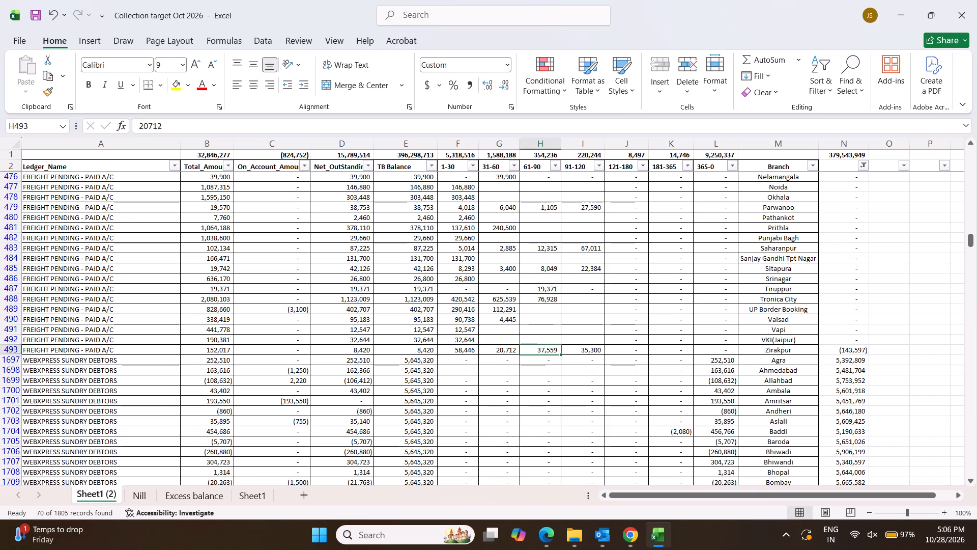
pyautogui.press('Right')
pyautogui.press('Delete')
pyautogui.press('Left')
pyautogui.press('Delete')
pyautogui.press('Left')
pyautogui.press('Delete')
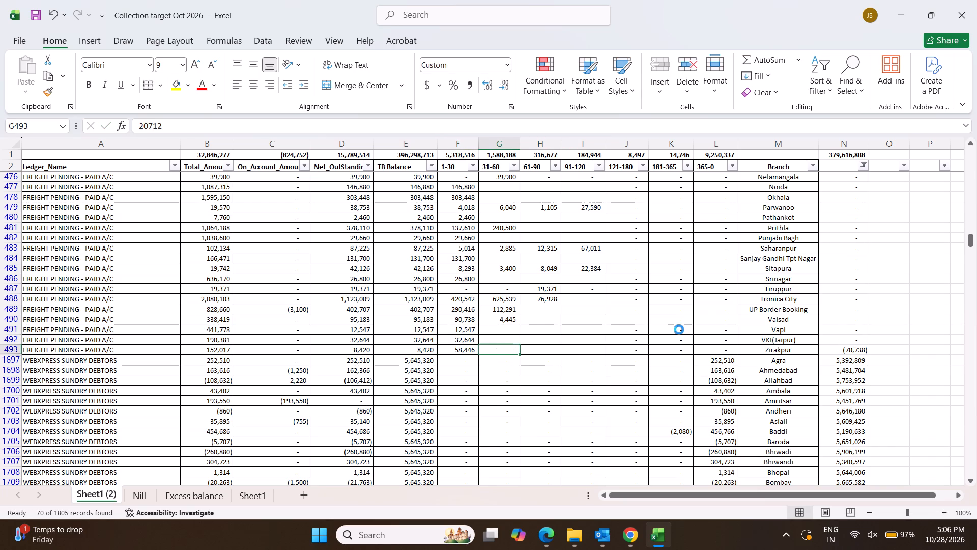
pyautogui.press('Left')
pyautogui.press('Delete')
pyautogui.write('8420')
pyautogui.press('Return')
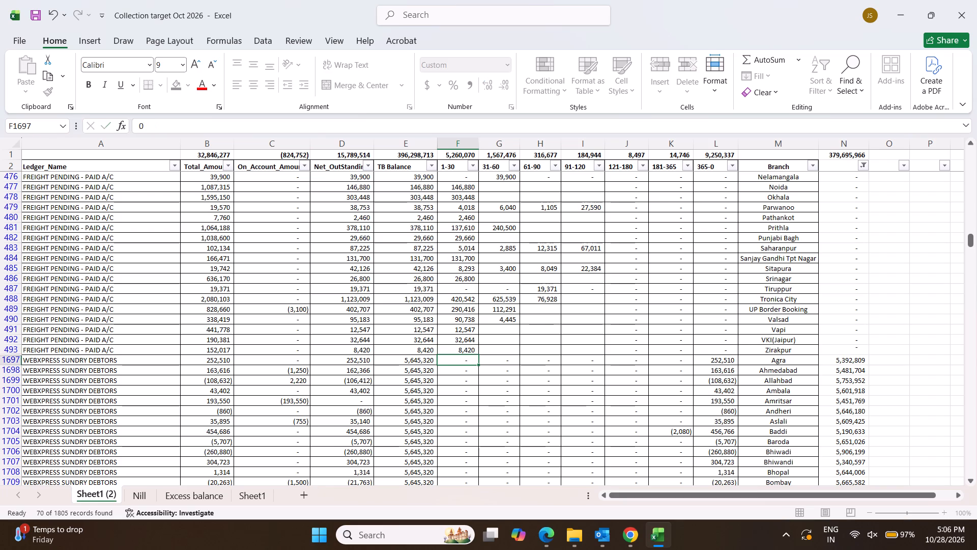
# Open the filter of the difference column N and look through its list of values.
pyautogui.scroll(7, 620, 334)
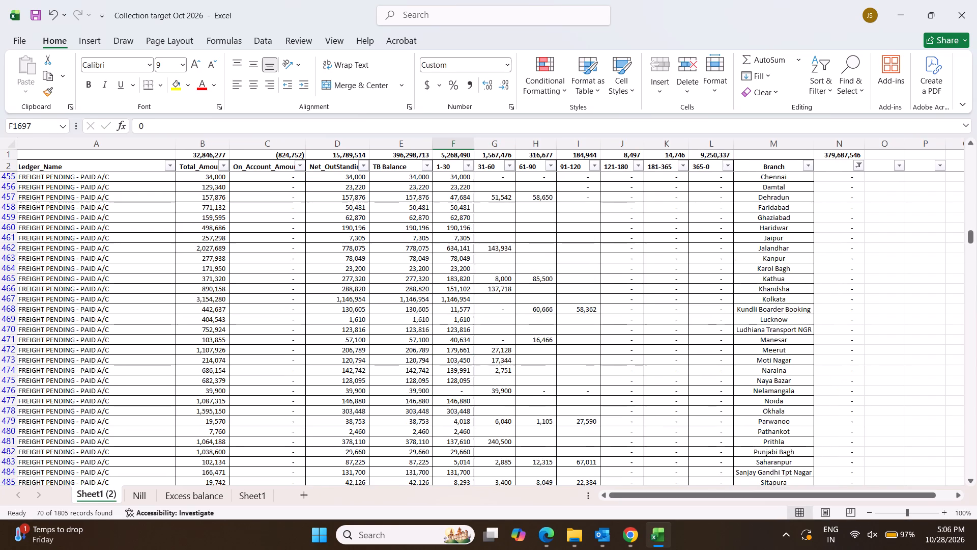
pyautogui.scroll(9, 667, 339)
pyautogui.scroll(5, 729, 316)
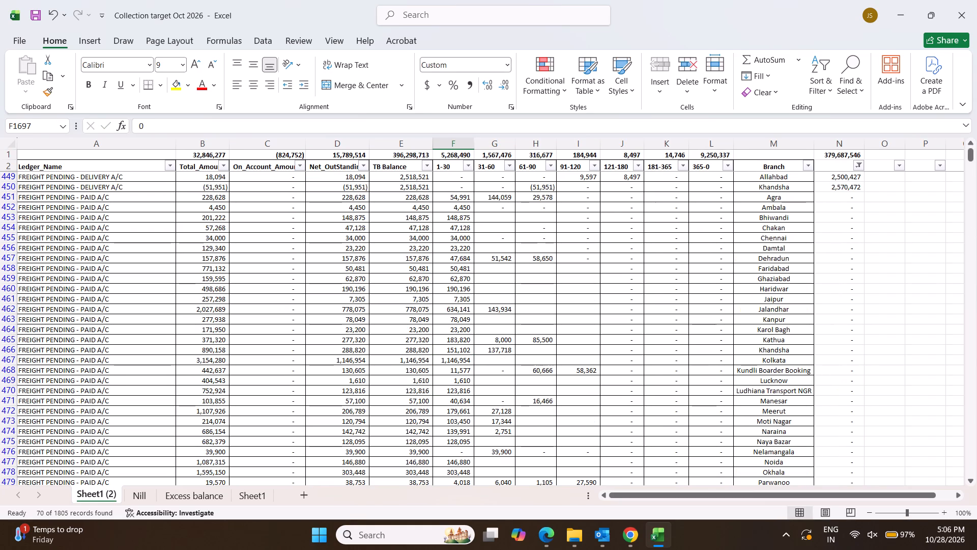
pyautogui.click(860, 162)
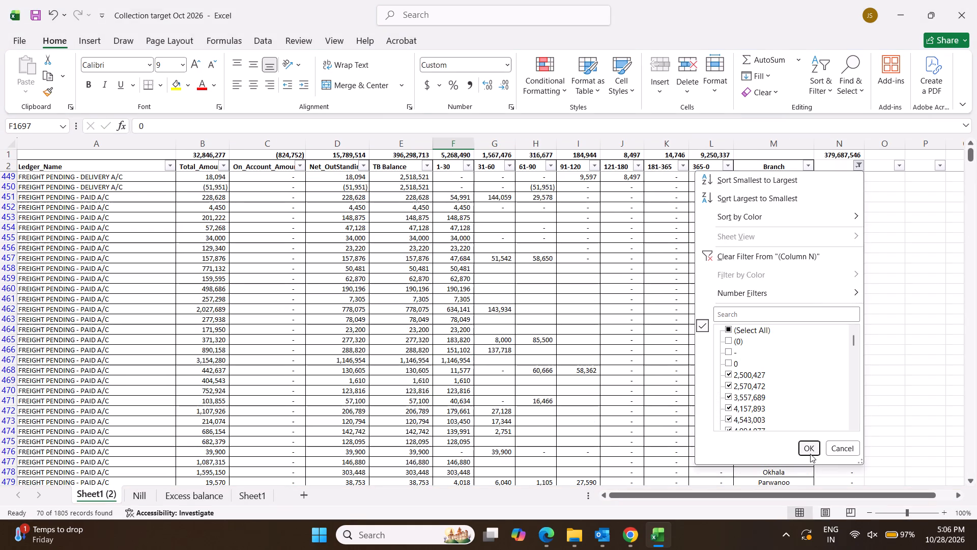
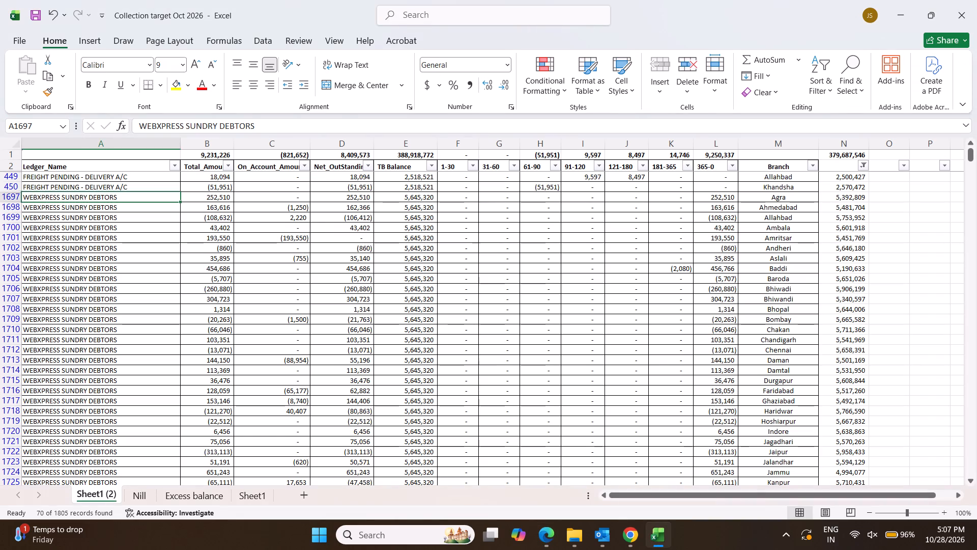
# Switch to the eCargo Export To Excel page in Edge and select WebXpress Sundry Debtors as the ledger.
pyautogui.hotkey('alt', 'Tab')
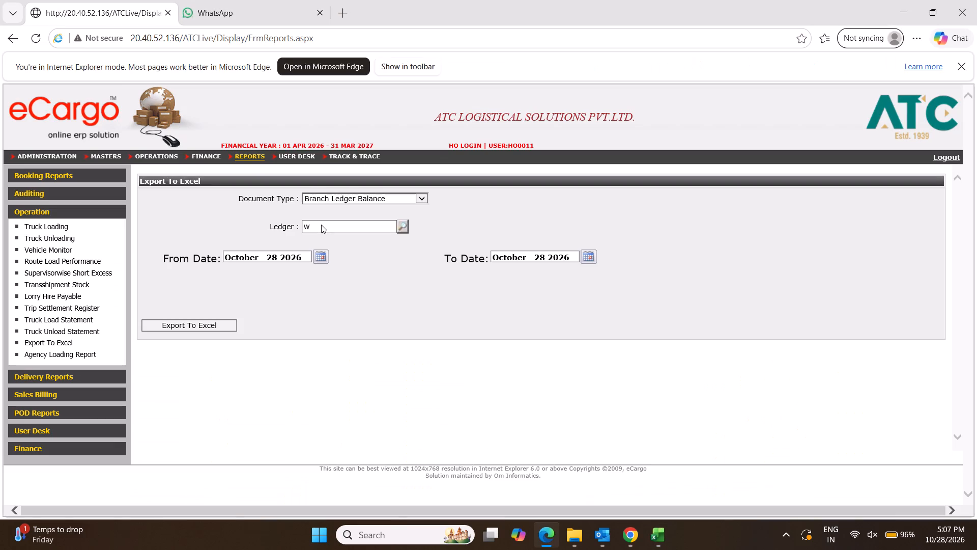
pyautogui.click(321, 225)
pyautogui.write('eb')
pyautogui.hotkey('alt', 'Tab')
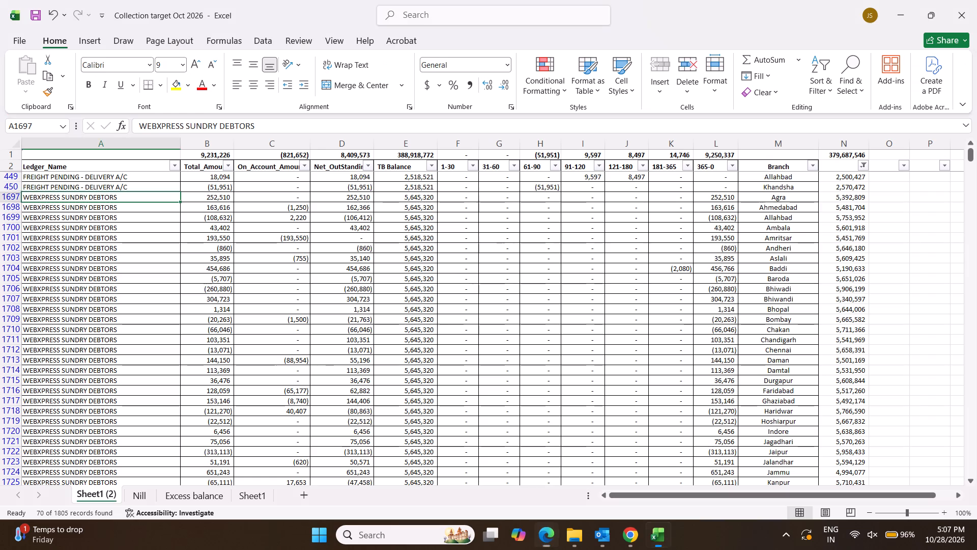
pyautogui.hotkey('alt', 'Tab')
pyautogui.click(321, 225)
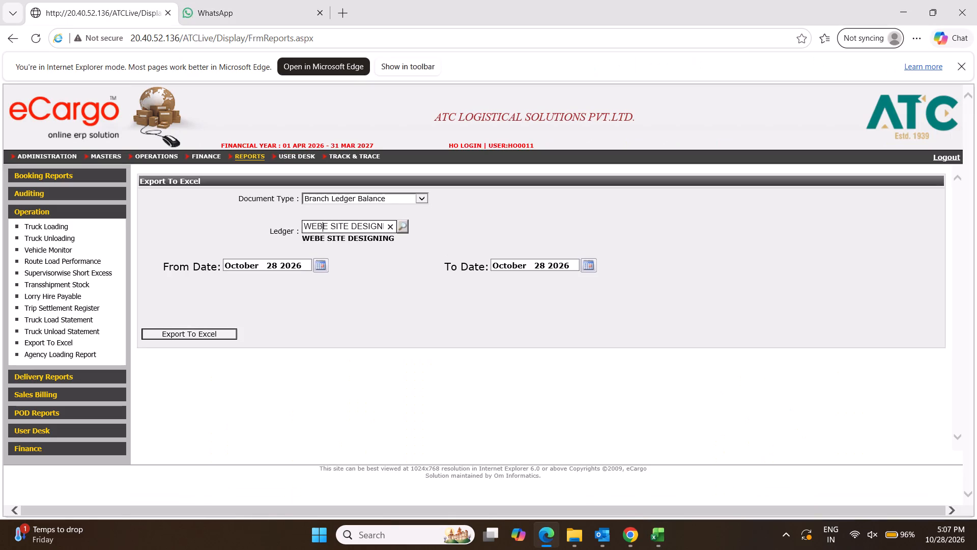
pyautogui.click(392, 225)
pyautogui.write('webx')
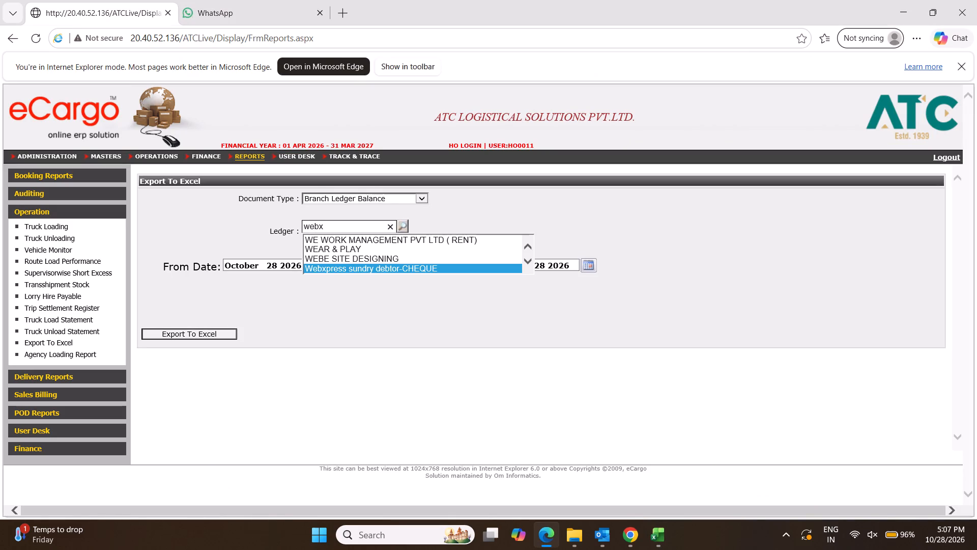
pyautogui.press('Down')
pyautogui.press('Down')
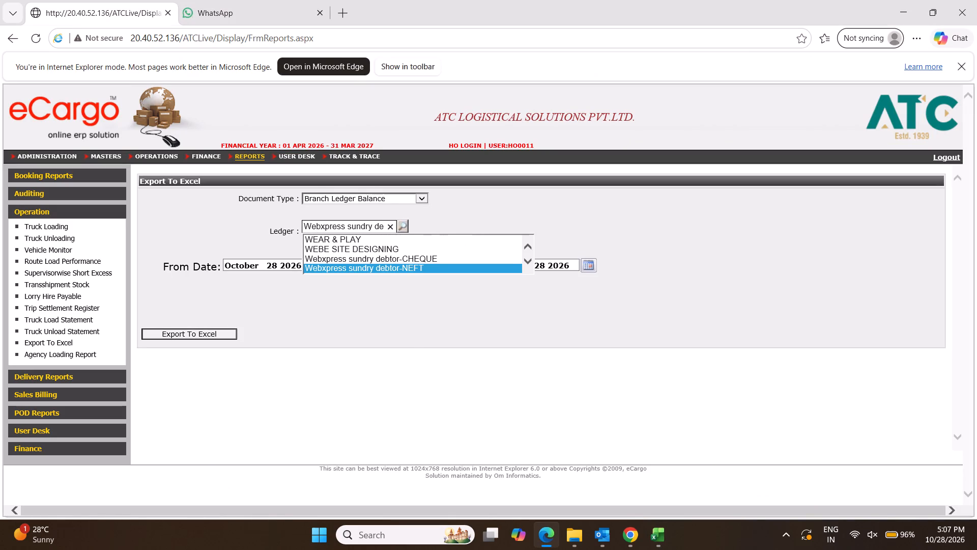
pyautogui.press('Down')
pyautogui.press('Down')
pyautogui.press('Down')
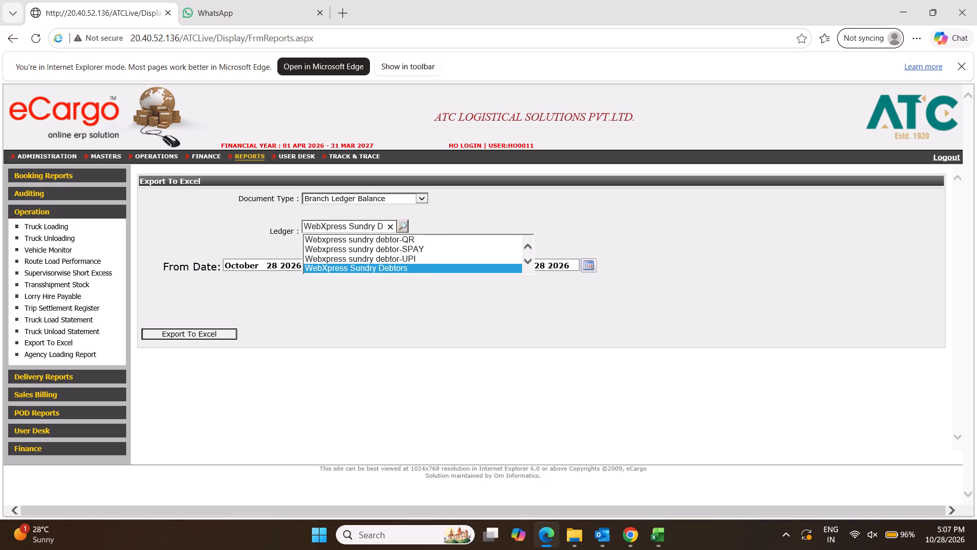
pyautogui.press('Down')
pyautogui.press('Up')
pyautogui.press('Tab')
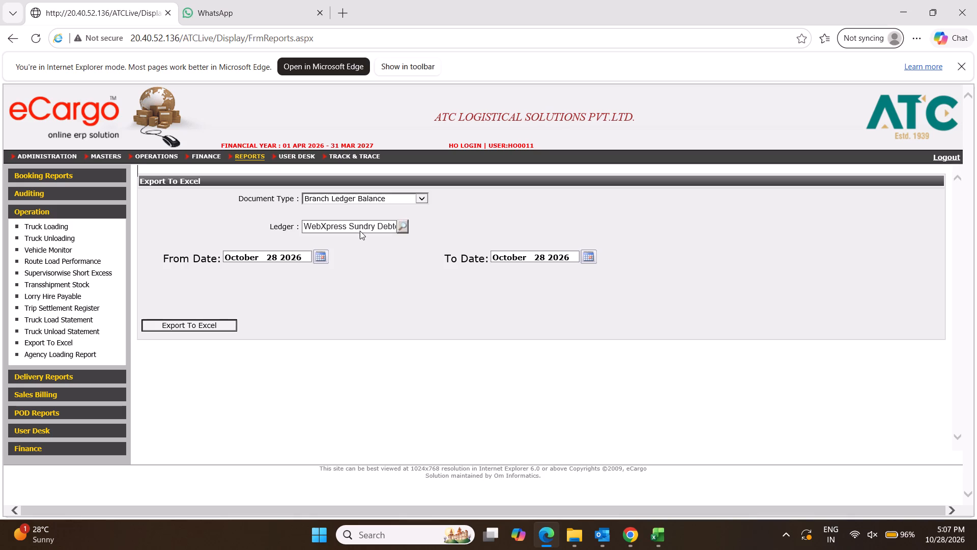
# Set the report period from April 1 2026 to September 30 2026.
pyautogui.click(236, 258)
pyautogui.press('4')
pyautogui.press('Right')
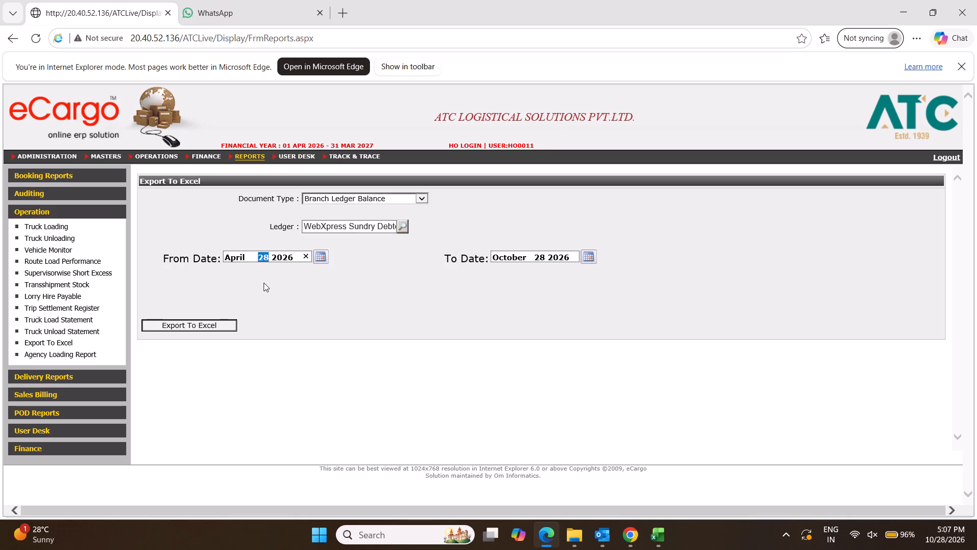
pyautogui.press('1')
pyautogui.press('Tab')
pyautogui.press('Tab')
pyautogui.click(510, 256)
pyautogui.press('Down')
pyautogui.press('Right')
pyautogui.write('30')
pyautogui.press('Tab')
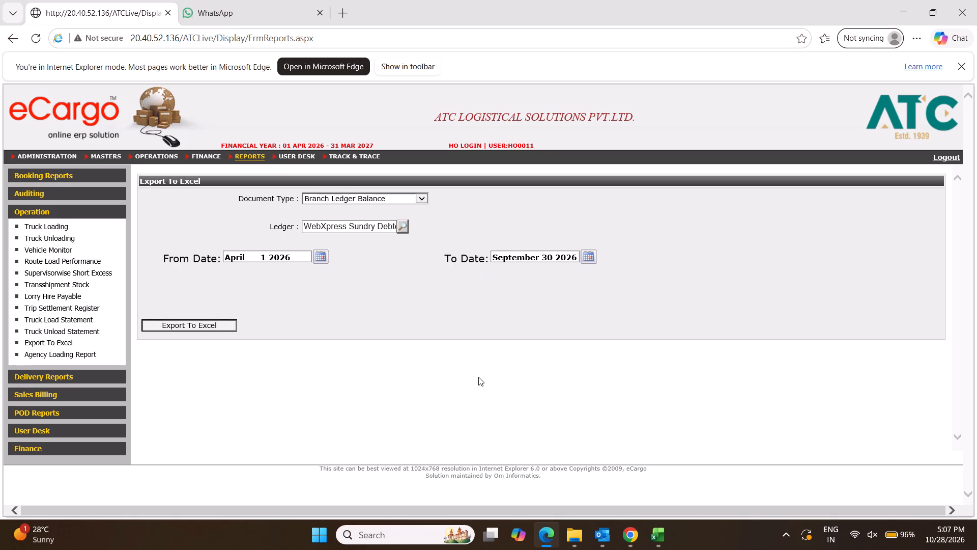
# Export the Branch Ledger Balance report, open the file in Excel and enable editing.
pyautogui.click(209, 314)
pyautogui.click(213, 326)
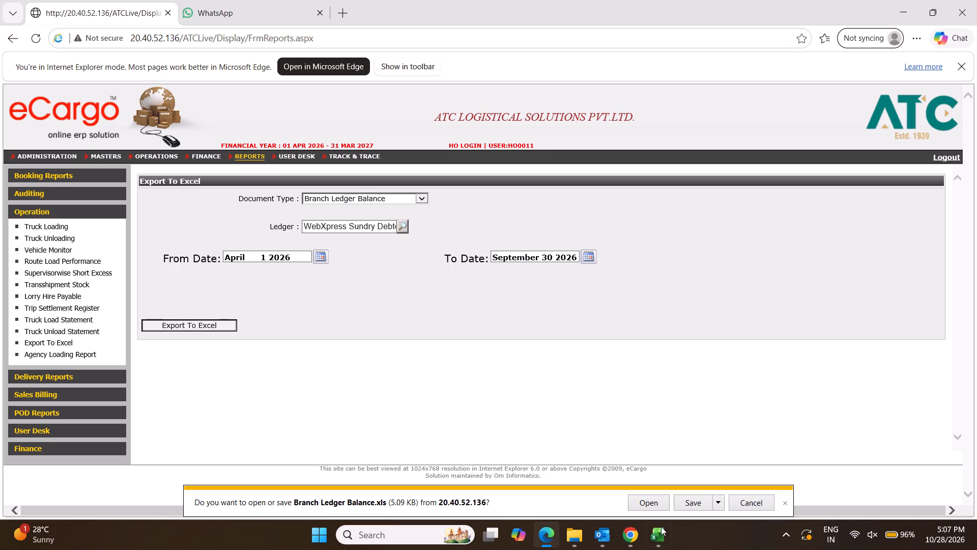
pyautogui.click(648, 500)
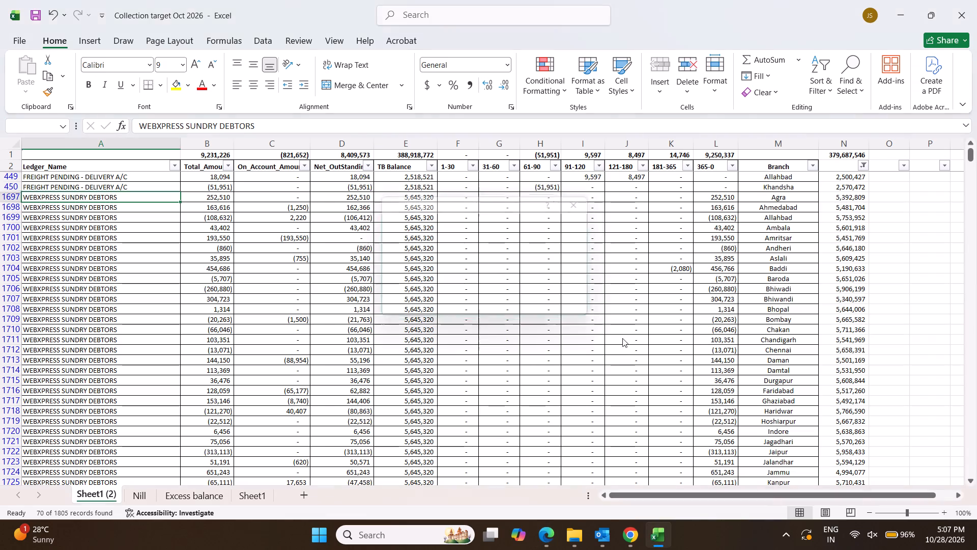
pyautogui.click(637, 308)
pyautogui.click(522, 302)
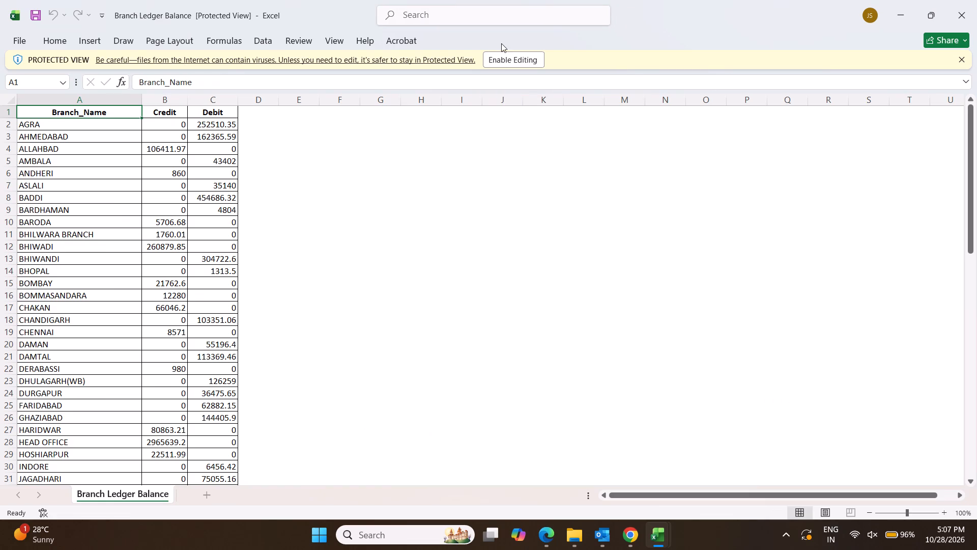
pyautogui.click(502, 59)
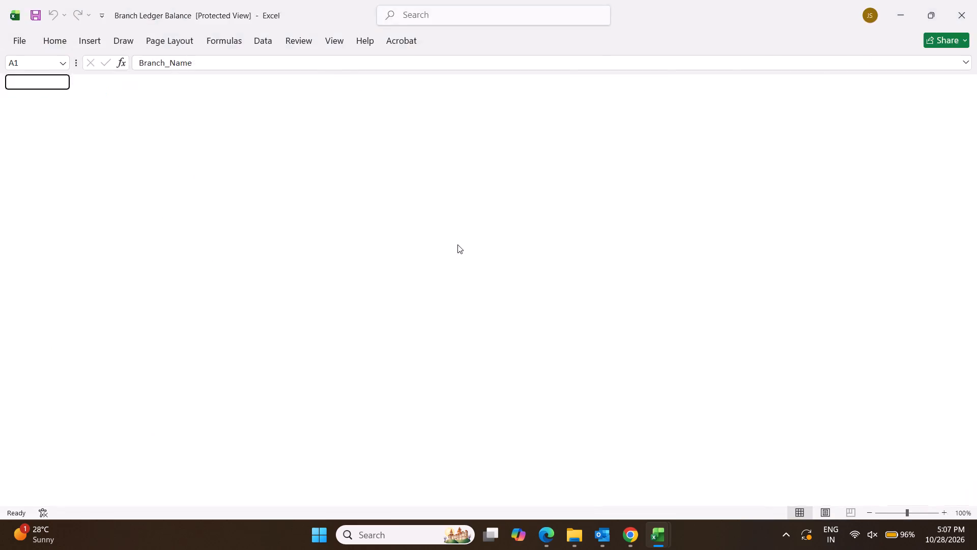
pyautogui.click(457, 244)
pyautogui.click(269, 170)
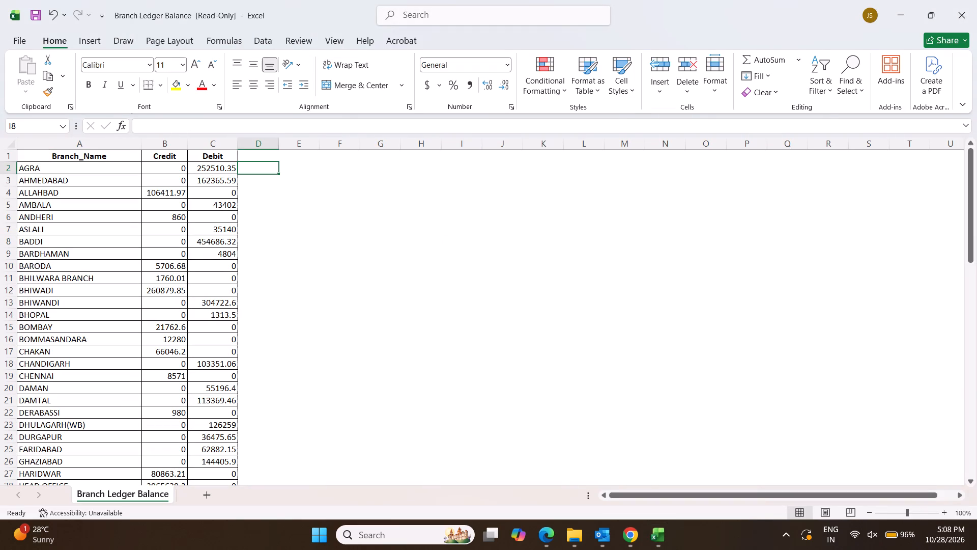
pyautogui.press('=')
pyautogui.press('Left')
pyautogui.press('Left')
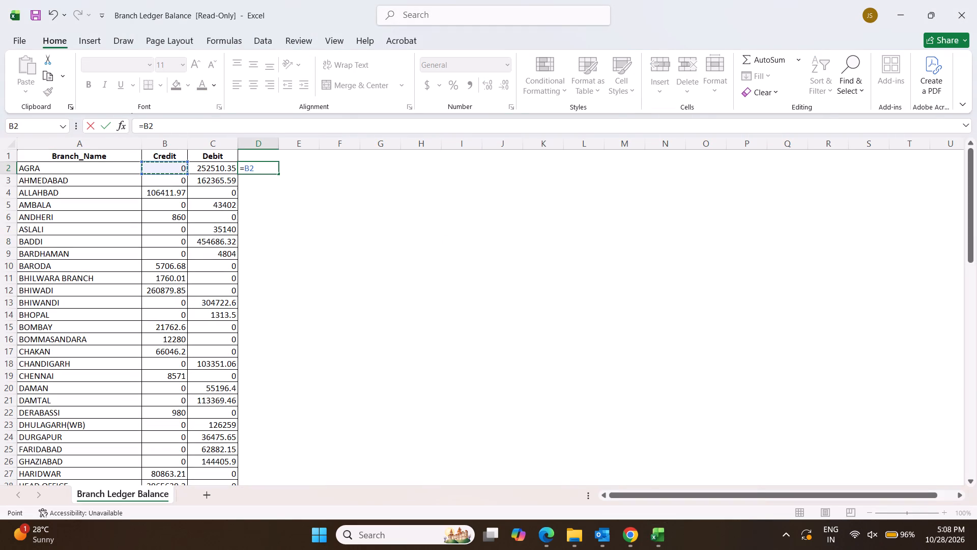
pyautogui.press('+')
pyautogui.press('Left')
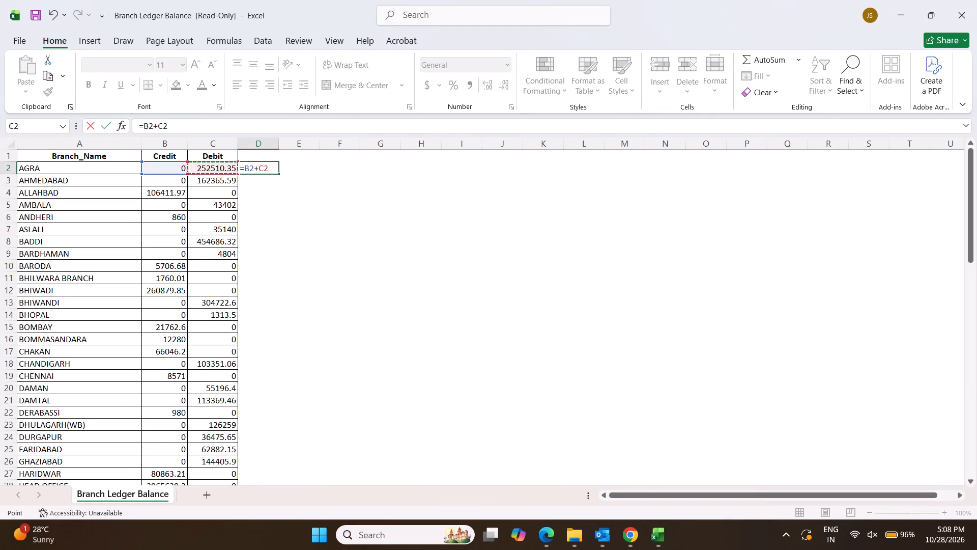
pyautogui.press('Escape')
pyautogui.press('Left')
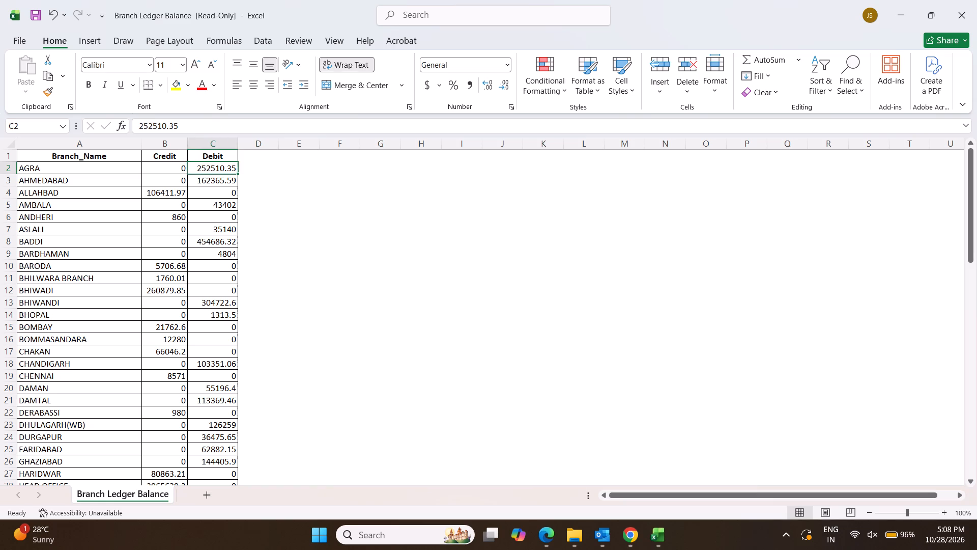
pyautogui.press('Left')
# Examine the exported branch credit and debit balances against the WEBXPRESS SUNDRY DEBTORS rows in the Collection target workbook.
pyautogui.scroll(-15, 348, 242)
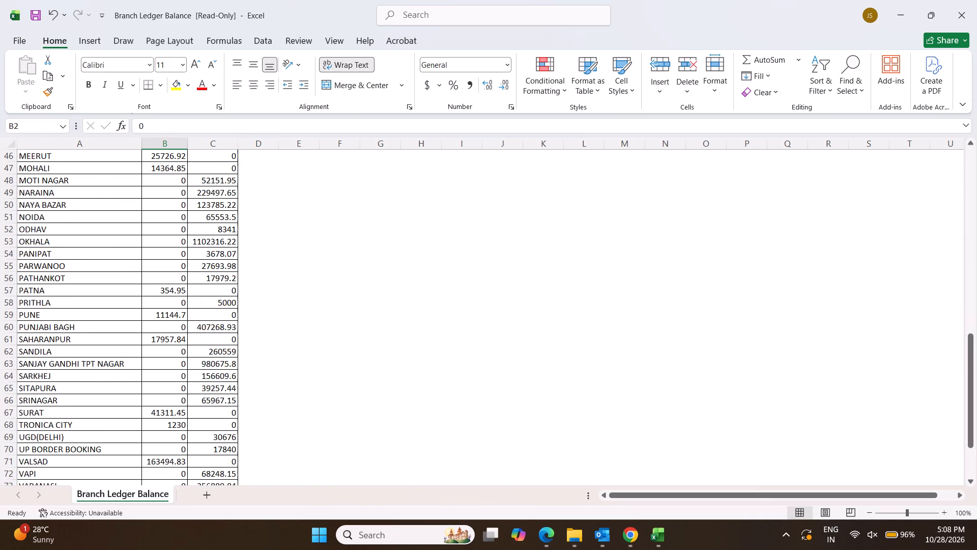
pyautogui.scroll(-8, 351, 244)
pyautogui.scroll(20, 354, 244)
pyautogui.scroll(5, 354, 244)
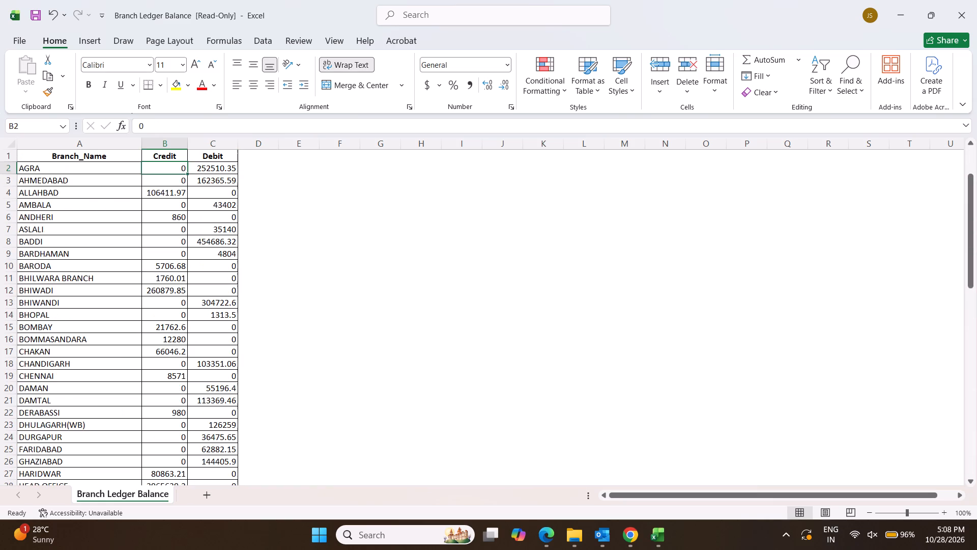
pyautogui.scroll(6, 354, 244)
pyautogui.click(354, 244)
pyautogui.click(95, 194)
pyautogui.hotkey('alt', 'Tab')
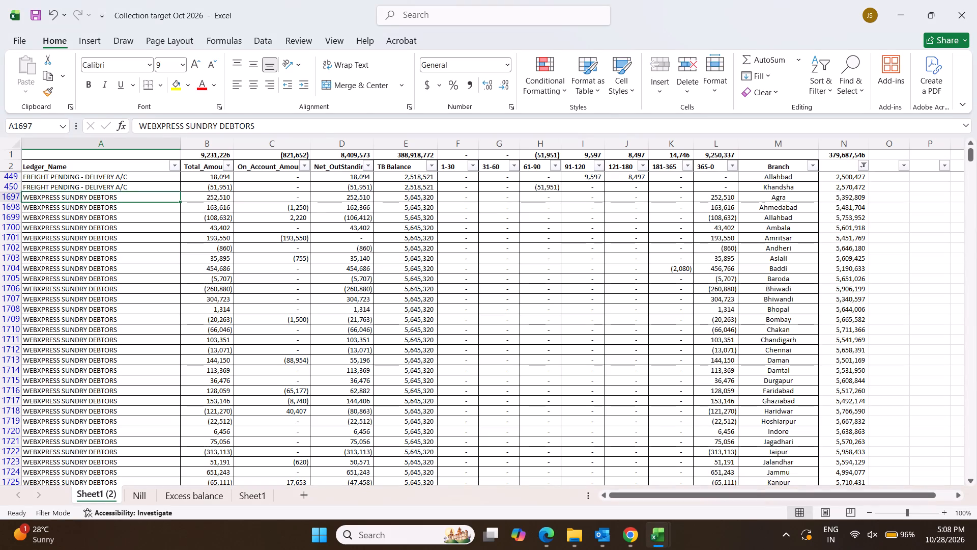
pyautogui.hotkey('alt', 'Tab')
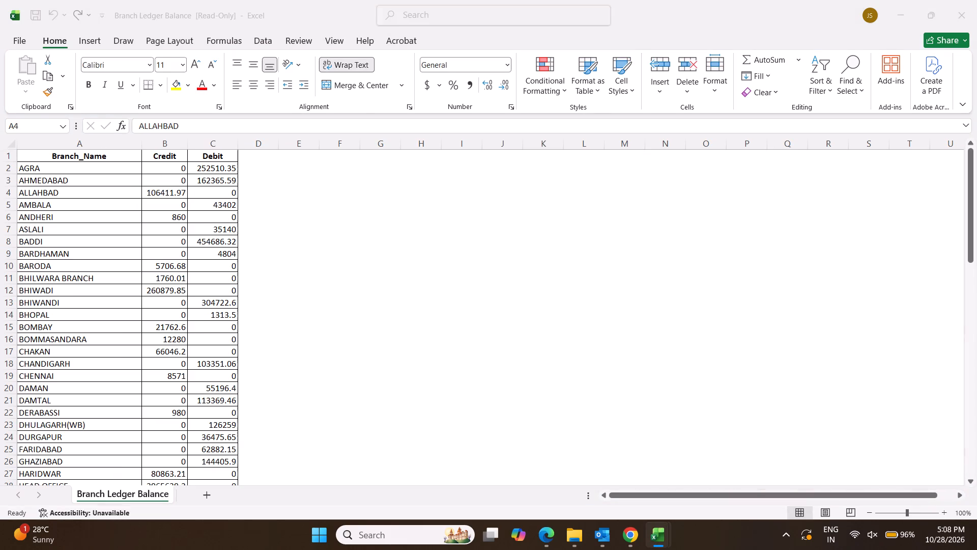
pyautogui.hotkey('alt', 'Tab')
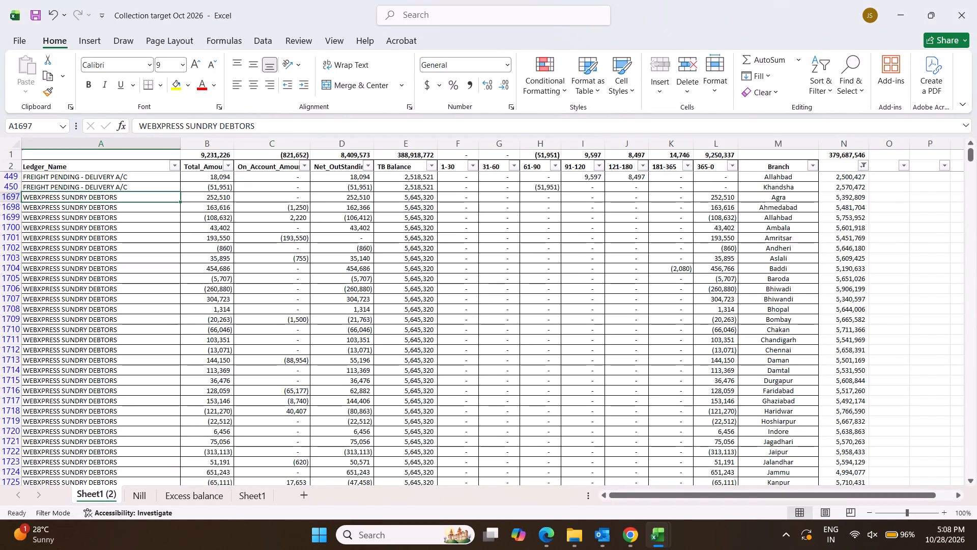
pyautogui.scroll(4, 493, 289)
pyautogui.hotkey('alt', 'Tab')
pyautogui.scroll(12, 622, 294)
pyautogui.click(478, 298)
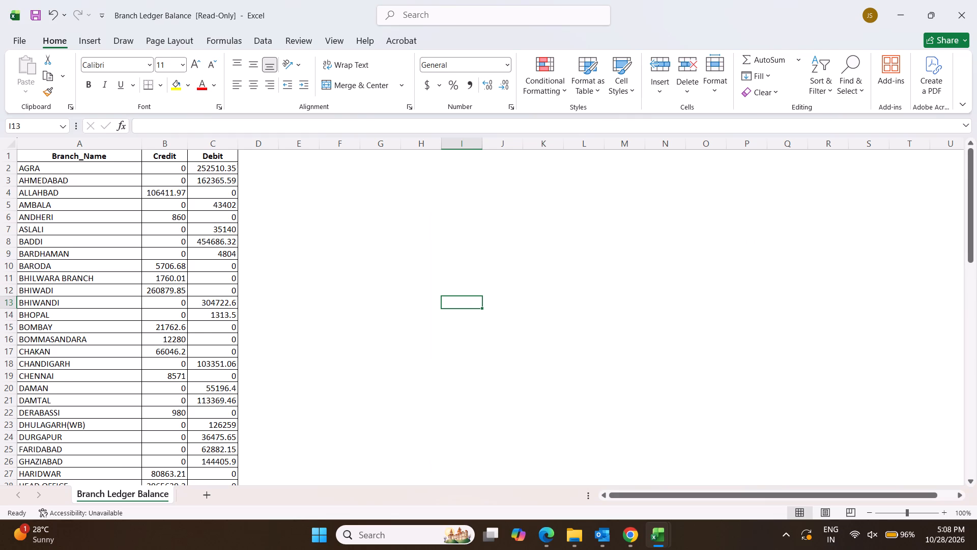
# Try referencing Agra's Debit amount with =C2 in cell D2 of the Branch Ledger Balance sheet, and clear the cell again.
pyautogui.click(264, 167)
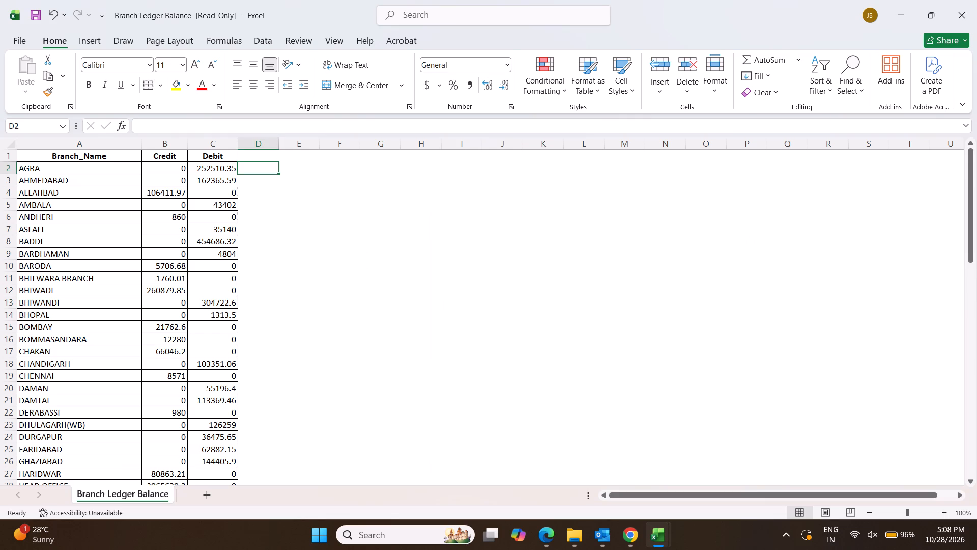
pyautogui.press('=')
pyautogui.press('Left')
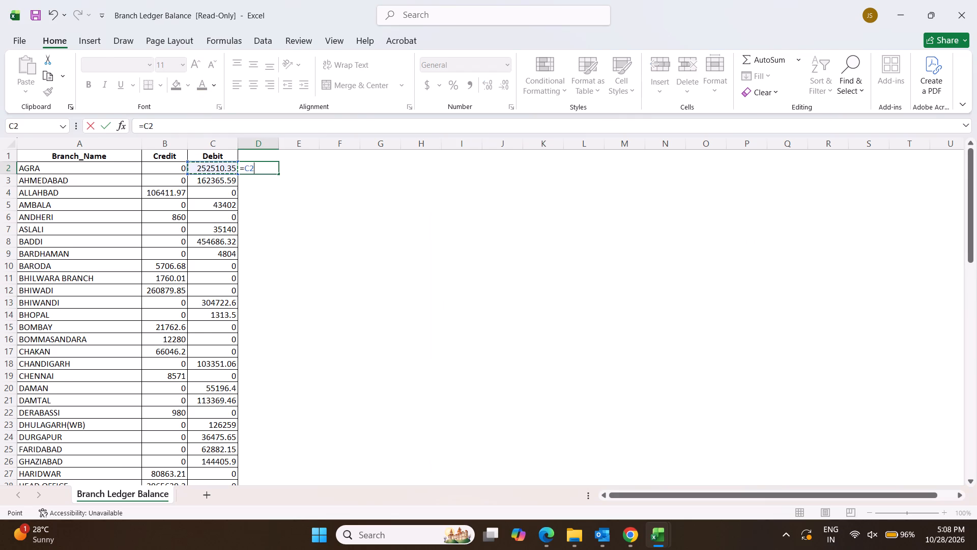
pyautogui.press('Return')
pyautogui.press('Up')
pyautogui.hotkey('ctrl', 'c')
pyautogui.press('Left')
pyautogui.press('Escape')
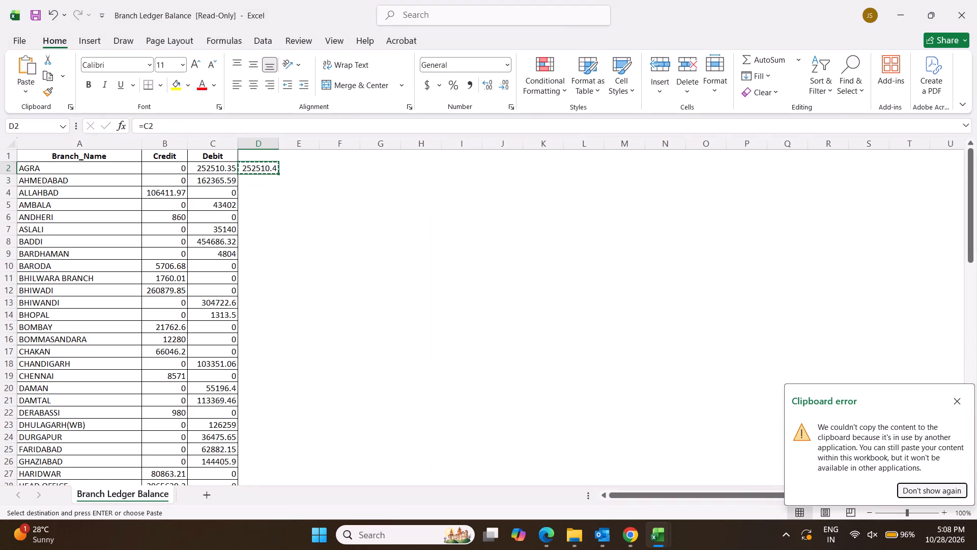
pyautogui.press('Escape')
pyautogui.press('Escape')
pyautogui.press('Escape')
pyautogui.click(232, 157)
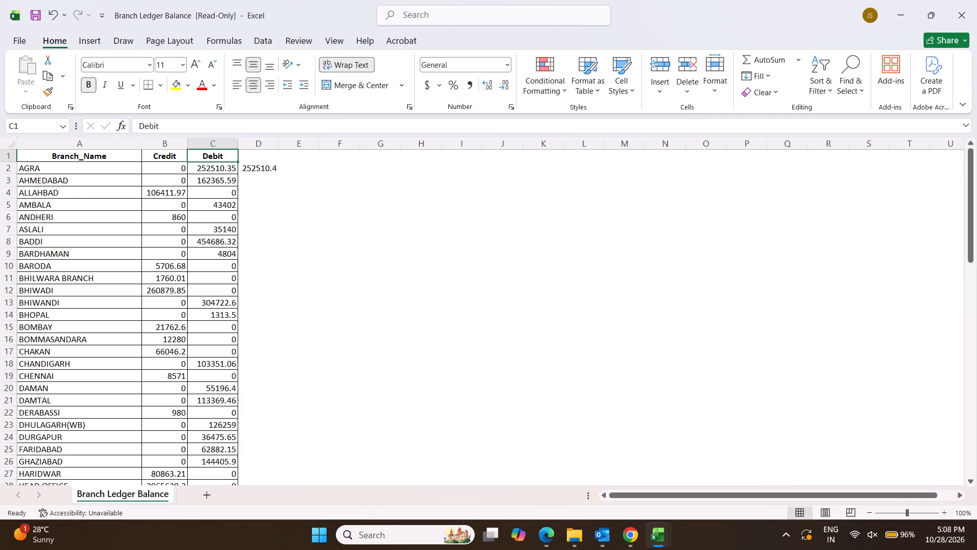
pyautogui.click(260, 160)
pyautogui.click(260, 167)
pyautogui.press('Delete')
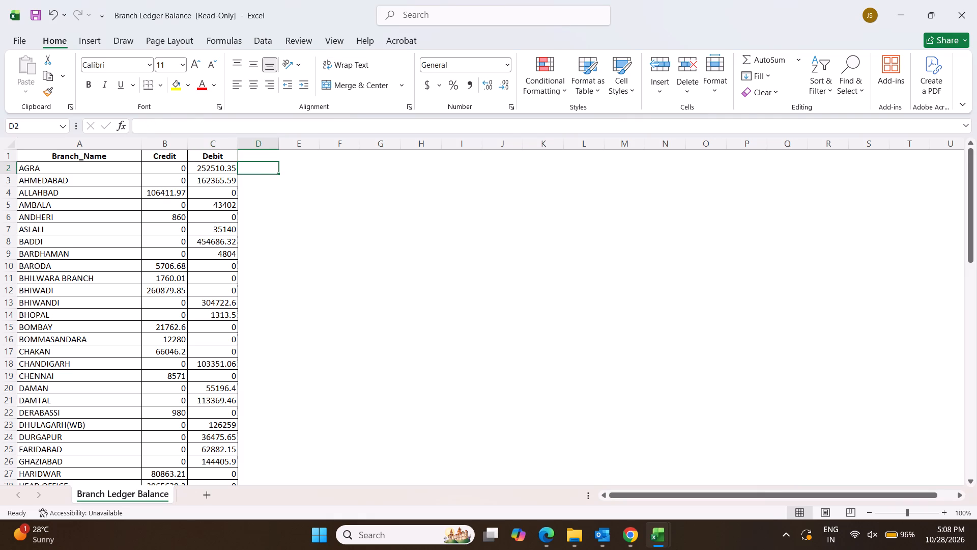
# Add filters to the header row of the Branch Ledger Balance sheet and exclude 0 from the Debit column.
pyautogui.click(225, 154)
pyautogui.hotkey('shift', 'space')
pyautogui.hotkey('alt', 'd')
pyautogui.press('f')
pyautogui.press('f')
pyautogui.click(233, 156)
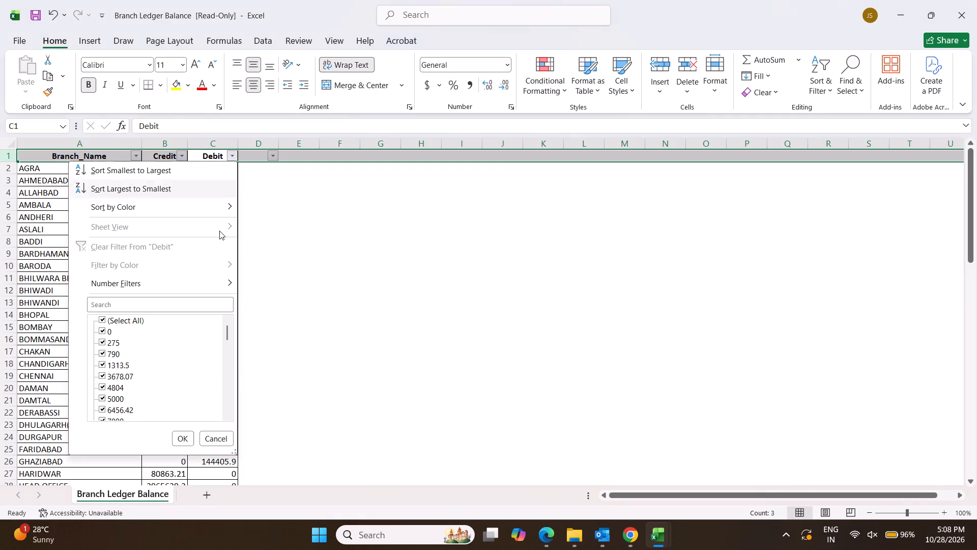
pyautogui.click(107, 335)
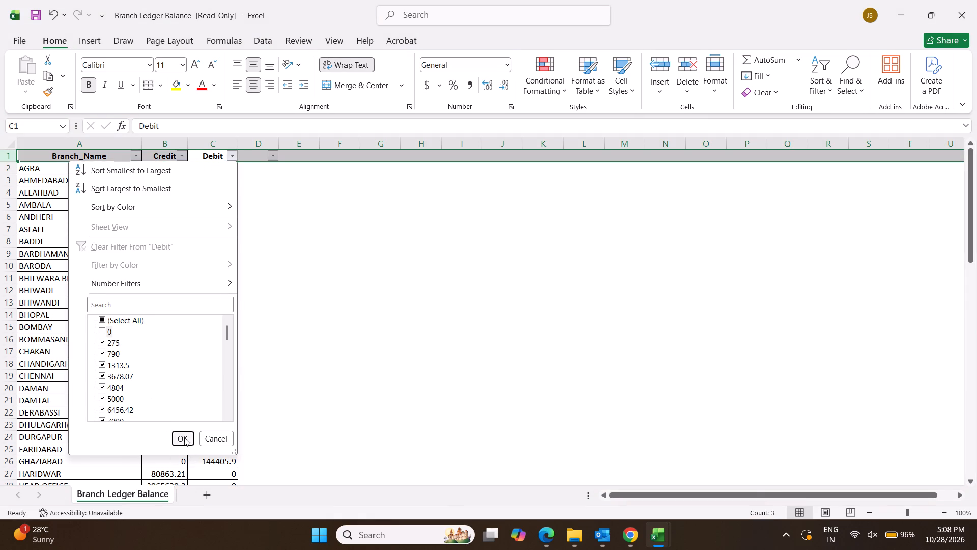
pyautogui.click(184, 437)
# Enter the formula =C2 in cell D2 to bring in Agra's Debit amount.
pyautogui.scroll(8, 246, 388)
pyautogui.click(251, 163)
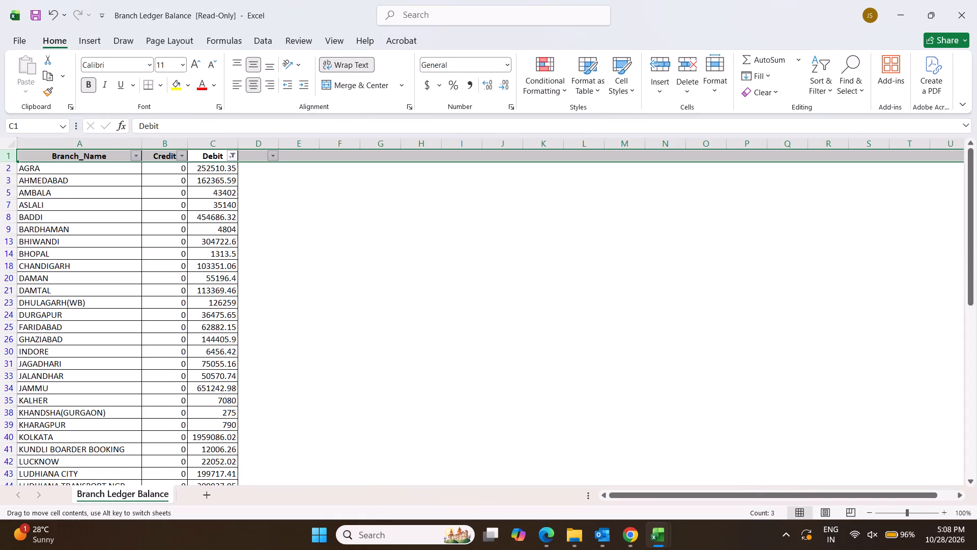
pyautogui.click(252, 166)
pyautogui.press('=')
pyautogui.press('Left')
pyautogui.press('Return')
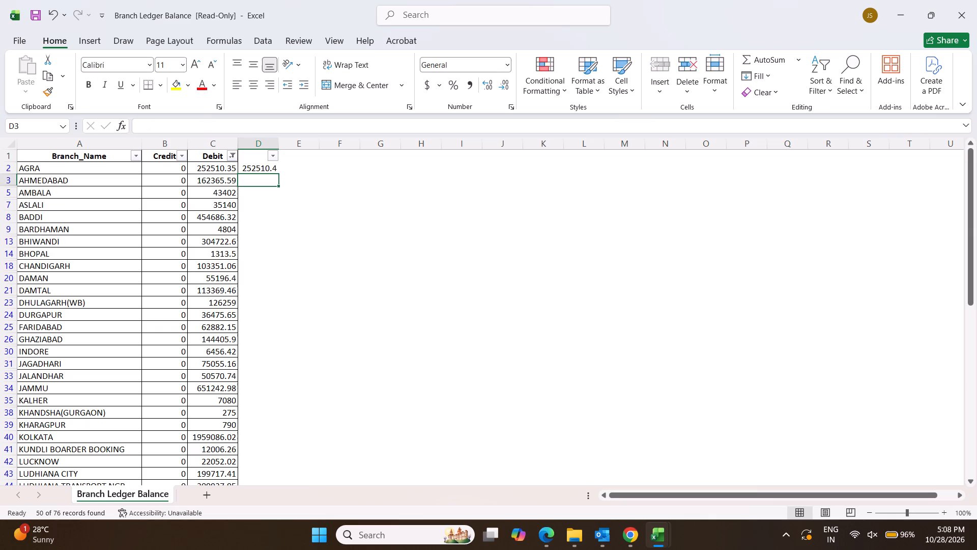
# Copy the =C2 formula from D2 down column D to row 76, filling only the visible filtered rows.
pyautogui.press('Up')
pyautogui.hotkey('ctrl', 'c')
pyautogui.press('Left')
pyautogui.hotkey('ctrl', 'Down')
pyautogui.press('Down')
pyautogui.press('Up')
pyautogui.press('Right')
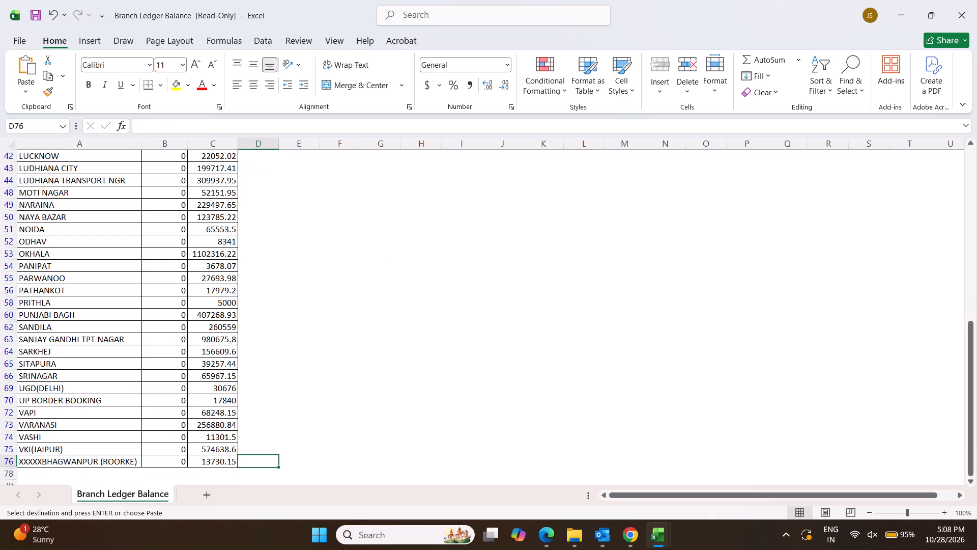
pyautogui.hotkey('ctrl', 'shift', 'Up')
pyautogui.hotkey('ctrl', 'alt', ';')
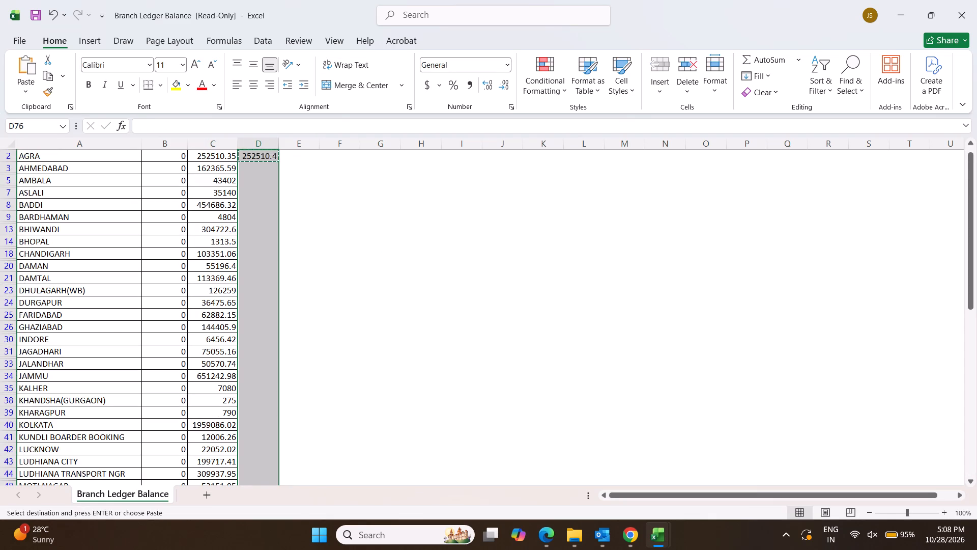
pyautogui.hotkey('ctrl', 'd')
pyautogui.scroll(16, 384, 259)
pyautogui.doubleClick(384, 259)
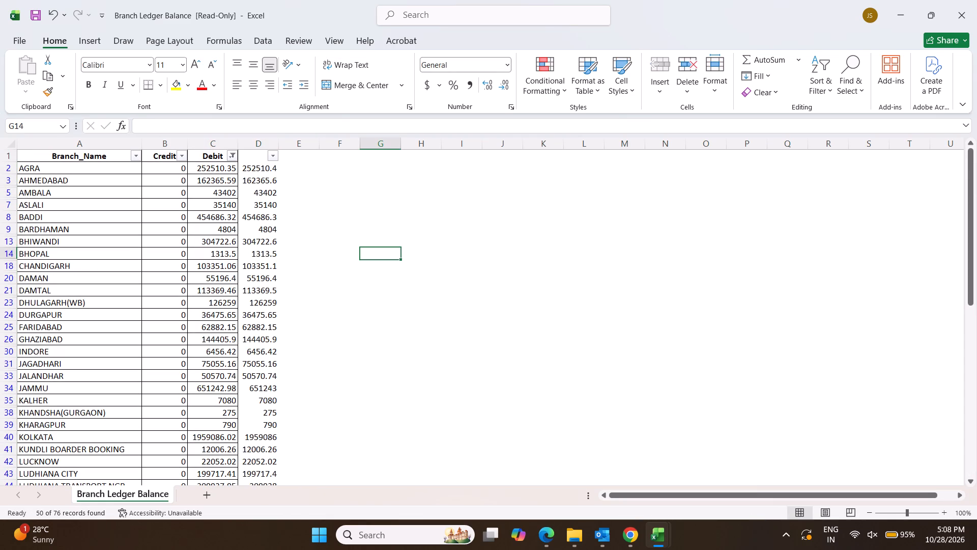
# Change the Debit column filter to show only the rows with a Debit of 0.
pyautogui.click(232, 156)
pyautogui.click(106, 327)
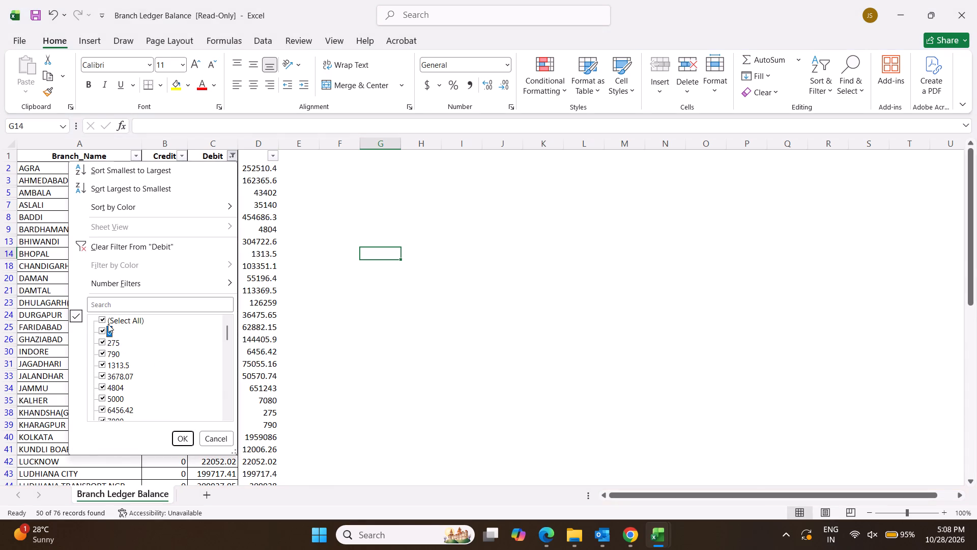
pyautogui.click(109, 320)
pyautogui.click(107, 333)
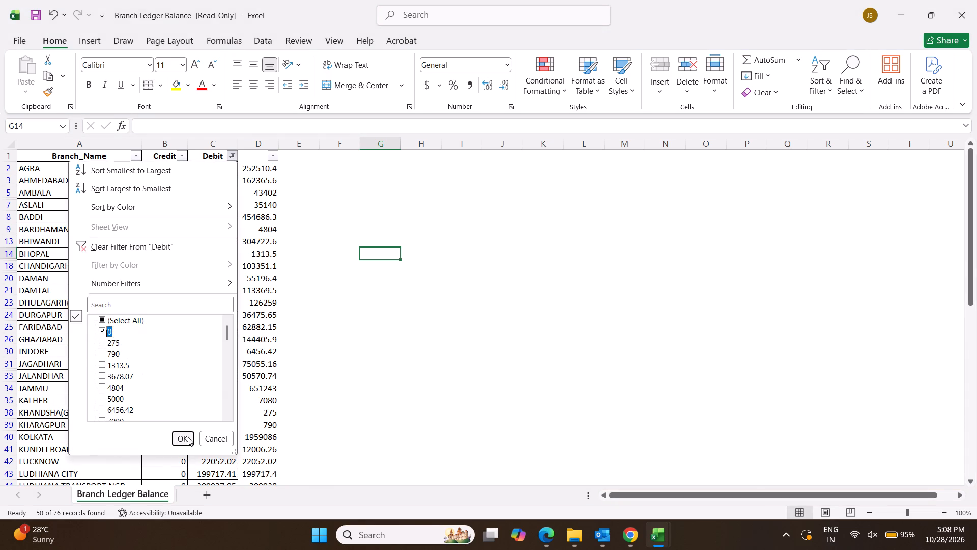
pyautogui.click(188, 441)
pyautogui.click(402, 335)
pyautogui.scroll(7, 356, 356)
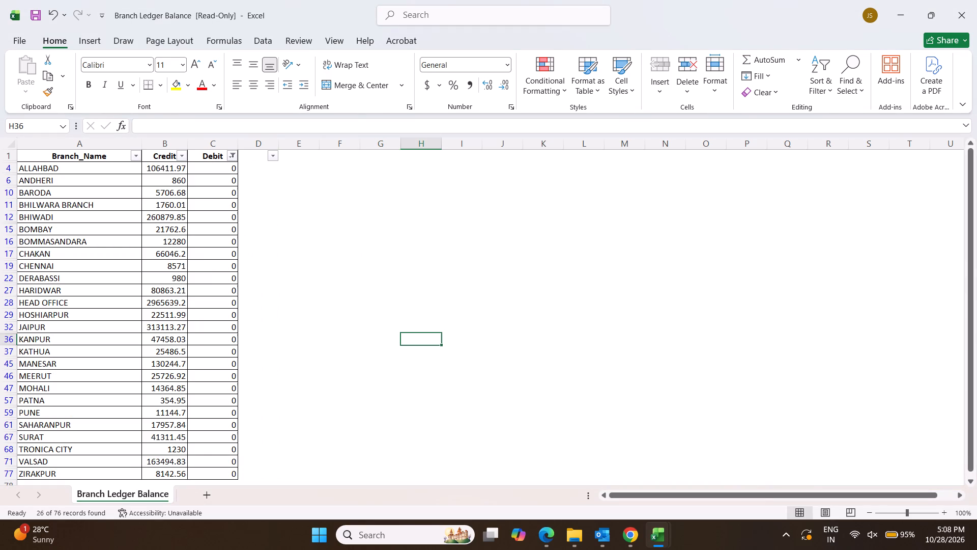
# Enter the formula =-B4 in D4 to bring in Allahbad's Credit amount as a negative.
pyautogui.click(259, 169)
pyautogui.write('=-')
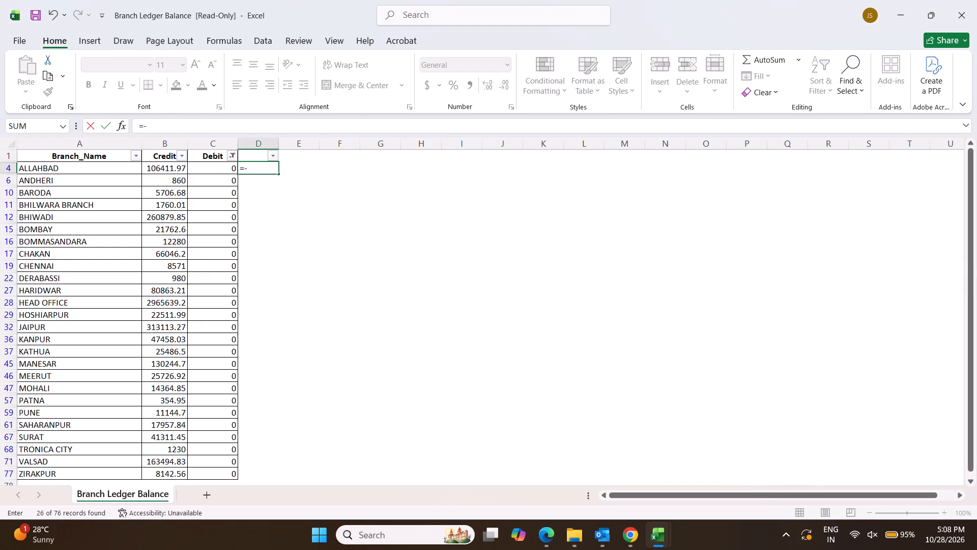
pyautogui.press('Left')
pyautogui.press('Left')
pyautogui.press('Return')
# Copy the =-B4 formula from D4 into column D of every other visible row, one cell at a time, down to Zirakpur in row 77.
pyautogui.press('Up')
pyautogui.hotkey('ctrl', 'c')
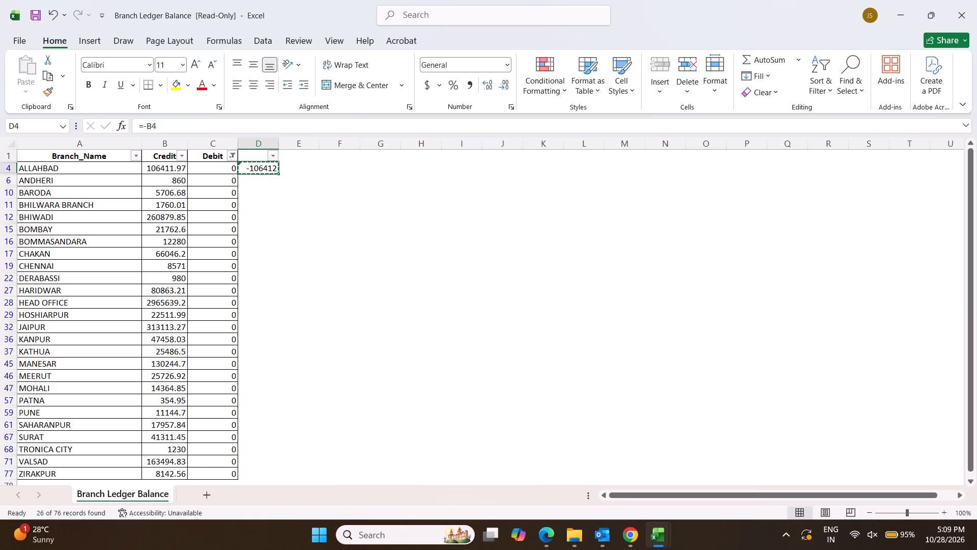
pyautogui.press('Down')
pyautogui.hotkey('ctrl', 'v')
pyautogui.press('Down')
pyautogui.hotkey('ctrl', 'v')
pyautogui.press('Down')
pyautogui.hotkey('ctrl', 'v')
pyautogui.press('Down')
pyautogui.hotkey('ctrl', 'v')
pyautogui.press('Down')
pyautogui.hotkey('ctrl', 'v')
pyautogui.press('Down')
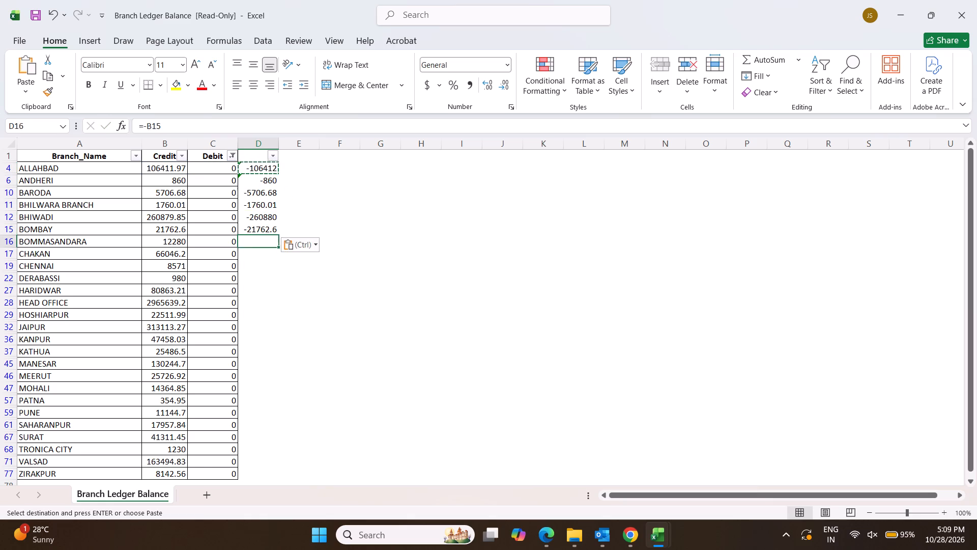
pyautogui.hotkey('ctrl', 'v')
pyautogui.press('Down')
pyautogui.hotkey('ctrl', 'v')
pyautogui.press('Down')
pyautogui.hotkey('ctrl', 'v')
pyautogui.press('Down')
pyautogui.hotkey('ctrl', 'v')
pyautogui.press('Down')
pyautogui.hotkey('ctrl', 'v')
pyautogui.press('Down')
pyautogui.hotkey('ctrl', 'v')
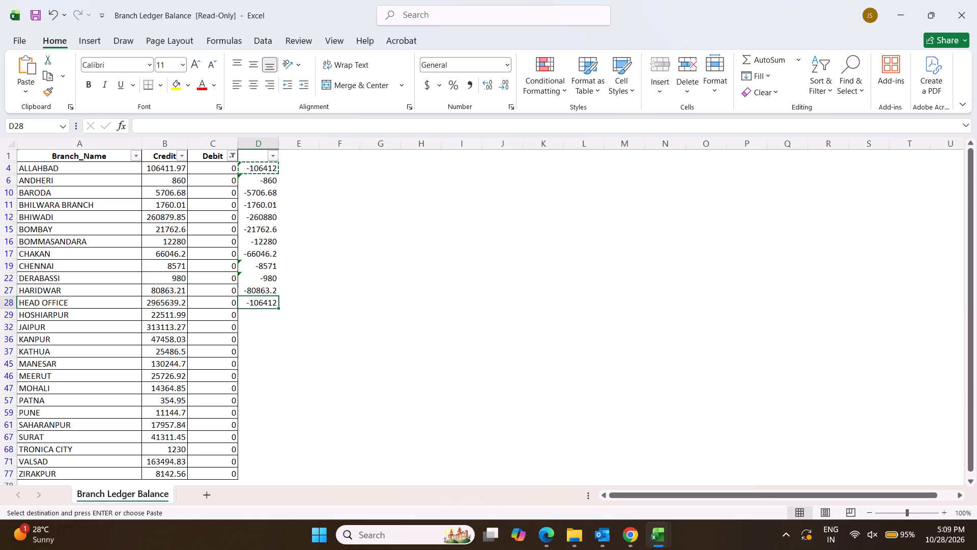
pyautogui.press('Down')
pyautogui.hotkey('ctrl', 'v')
pyautogui.press('Down')
pyautogui.hotkey('ctrl', 'v')
pyautogui.press('Down')
pyautogui.hotkey('ctrl', 'v')
pyautogui.press('Down')
pyautogui.hotkey('ctrl', 'v')
pyautogui.press('Down')
pyautogui.hotkey('ctrl', 'v')
pyautogui.press('Down')
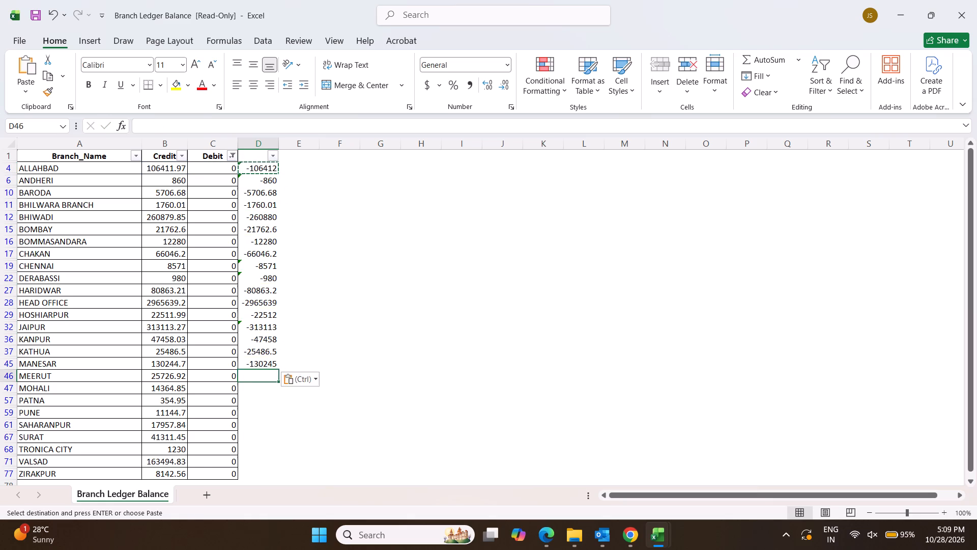
pyautogui.hotkey('ctrl', 'v')
pyautogui.press('Down')
pyautogui.hotkey('ctrl', 'v')
pyautogui.press('Down')
pyautogui.hotkey('ctrl', 'v')
pyautogui.press('Down')
pyautogui.hotkey('ctrl', 'v')
pyautogui.press('Down')
pyautogui.hotkey('ctrl', 'v')
pyautogui.press('Down')
pyautogui.hotkey('ctrl', 'v')
pyautogui.press('Down')
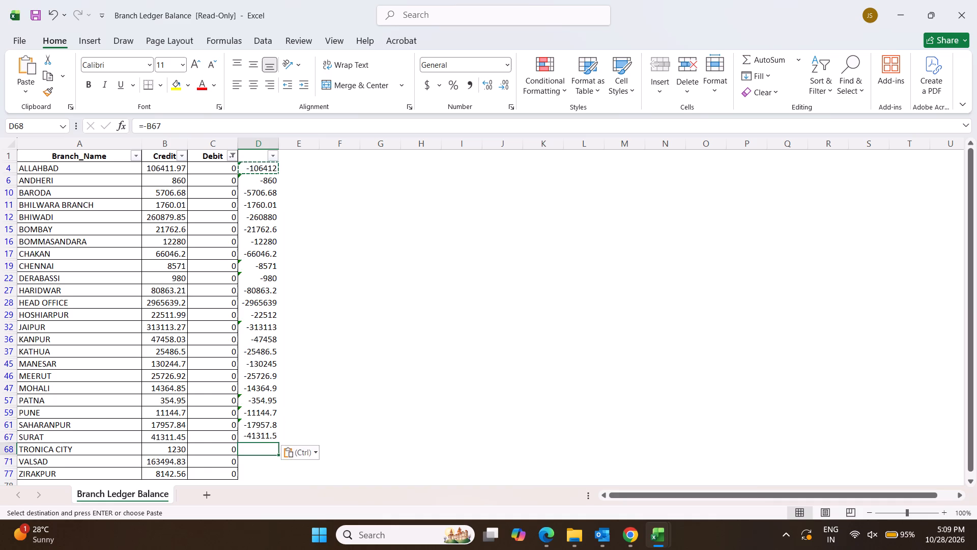
pyautogui.hotkey('ctrl', 'v')
pyautogui.press('Down')
pyautogui.hotkey('ctrl', 'v')
pyautogui.press('Down')
pyautogui.hotkey('ctrl', 'v')
pyautogui.scroll(-5, 206, 272)
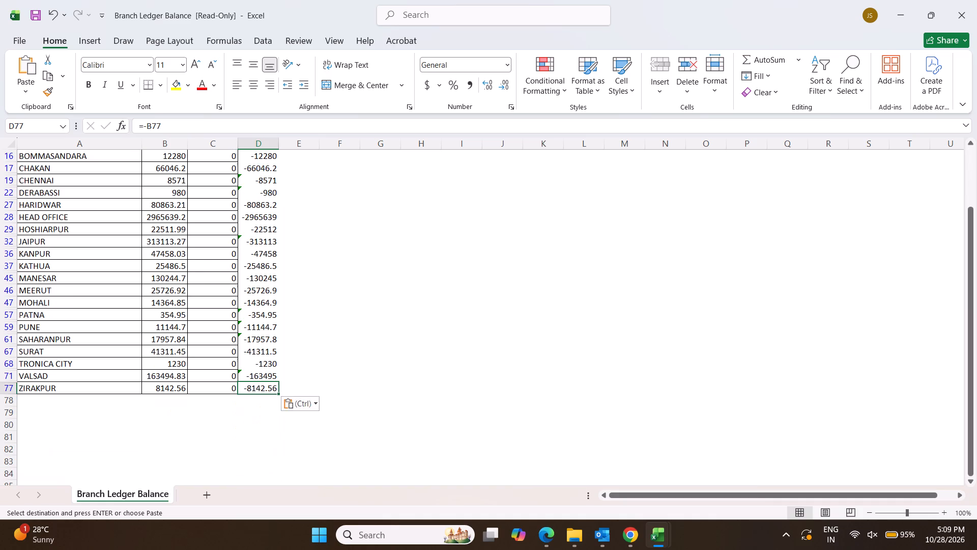
pyautogui.press('Escape')
# Remove the filters from the header row of the Branch Ledger Balance sheet.
pyautogui.scroll(15, 263, 285)
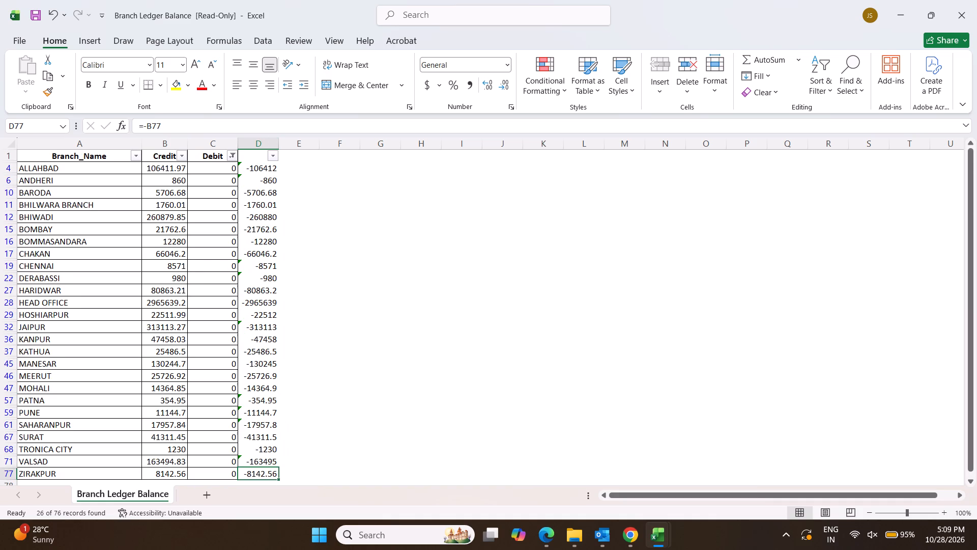
pyautogui.click(254, 163)
pyautogui.hotkey('shift', 'space')
pyautogui.click(262, 160)
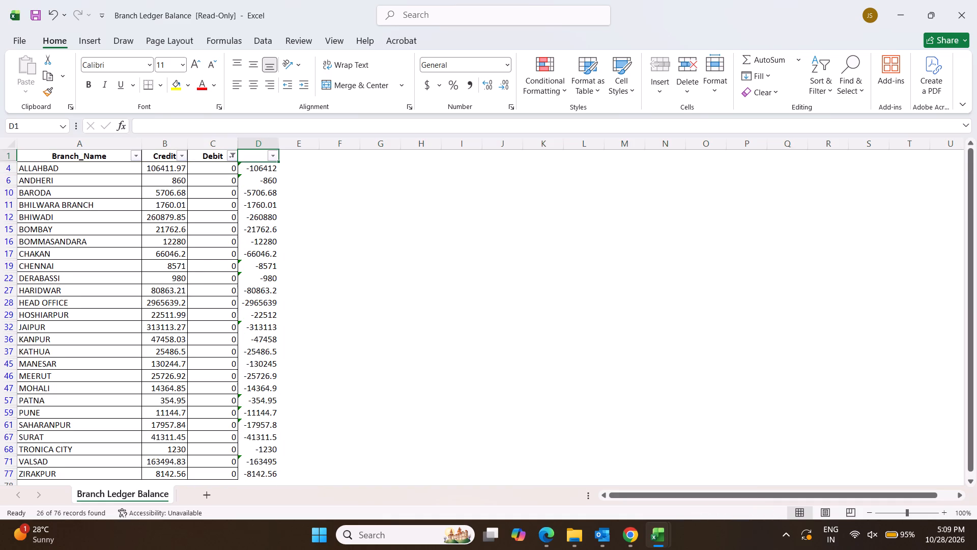
pyautogui.click(259, 156)
pyautogui.hotkey('shift', 'space')
pyautogui.hotkey('alt', 'd')
pyautogui.write('ff')
pyautogui.click(328, 221)
pyautogui.scroll(8, 328, 221)
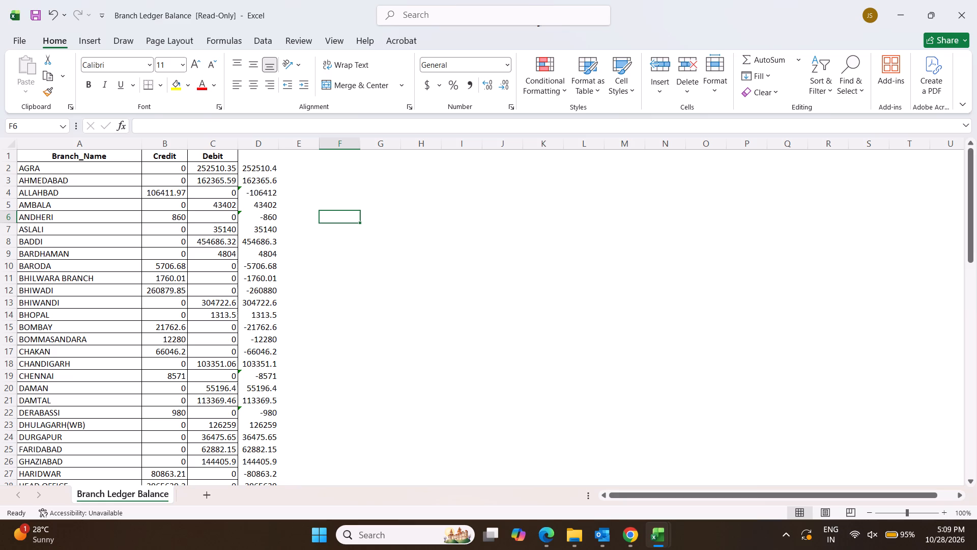
# Check the sum and count of the column D balances against the WEBXPRESS SUNDRY DEBTORS rows in the Collection target Oct 2026 workbook.
pyautogui.click(263, 169)
pyautogui.hotkey('ctrl', 'shift', 'Down')
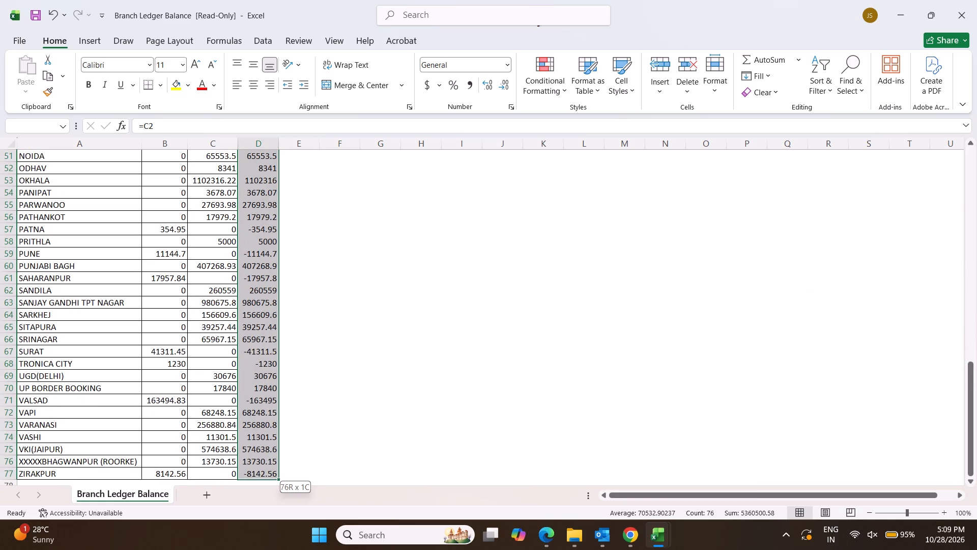
pyautogui.hotkey('alt', 'Tab')
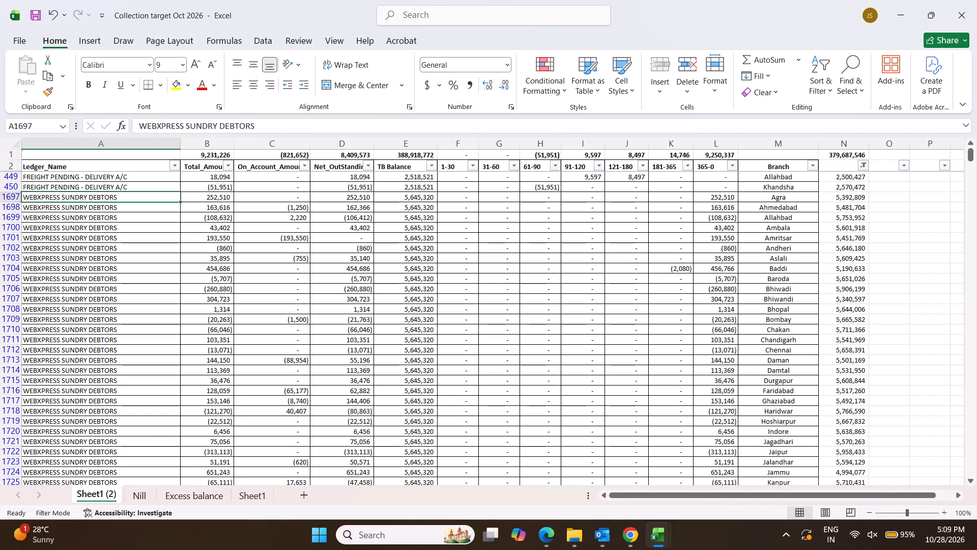
pyautogui.hotkey('ctrl', 'shift', 'Down')
pyautogui.scroll(20, 476, 267)
pyautogui.scroll(1, 476, 267)
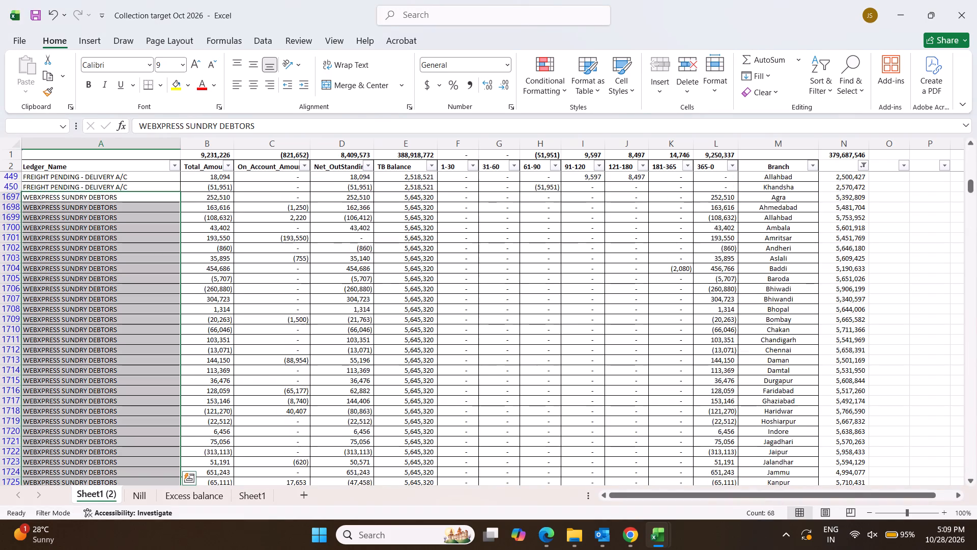
pyautogui.scroll(8, 479, 267)
pyautogui.click(463, 291)
pyautogui.hotkey('alt', 'Tab')
pyautogui.scroll(15, 289, 287)
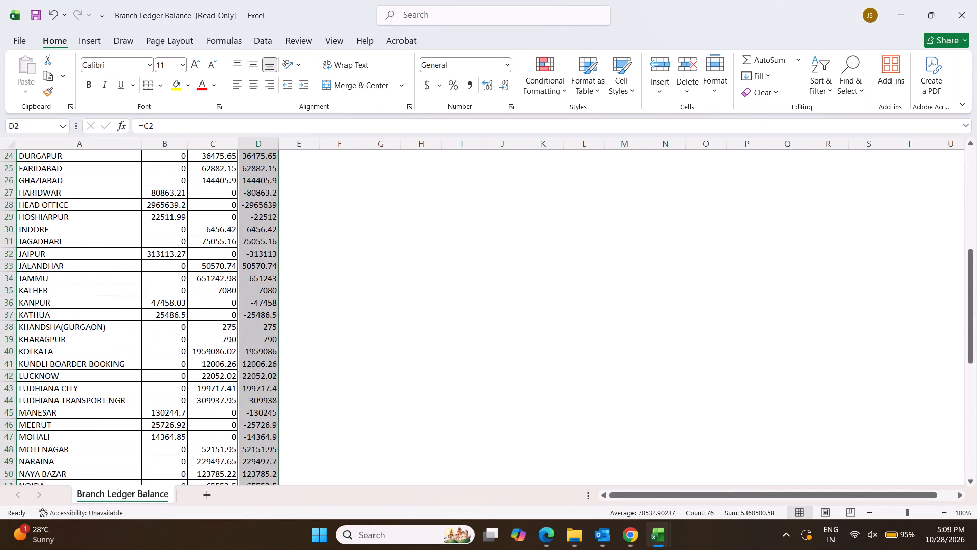
pyautogui.scroll(13, 290, 287)
pyautogui.click(356, 295)
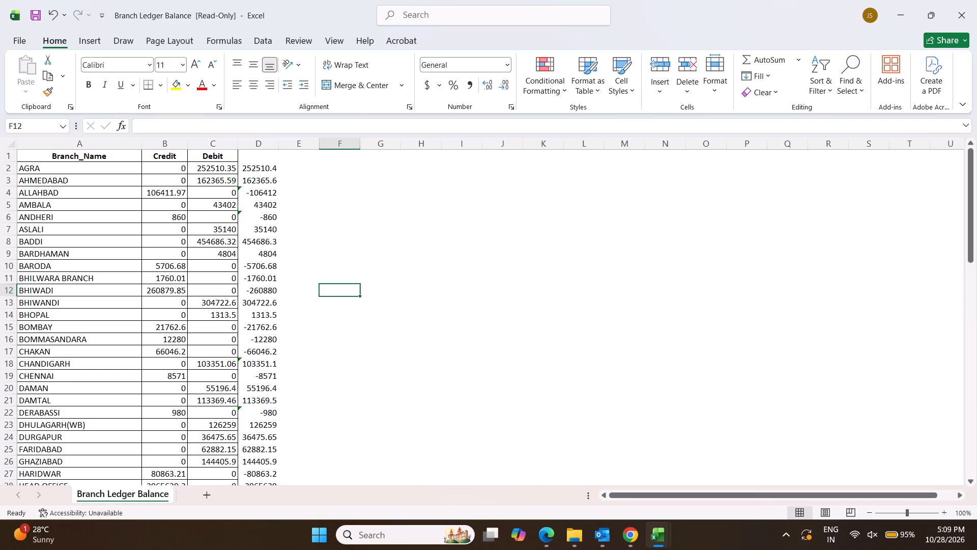
# Convert the column D formulas to fixed values by pasting the column over itself as Values.
pyautogui.click(259, 147)
pyautogui.hotkey('ctrl', 'c')
pyautogui.rightClick(261, 146)
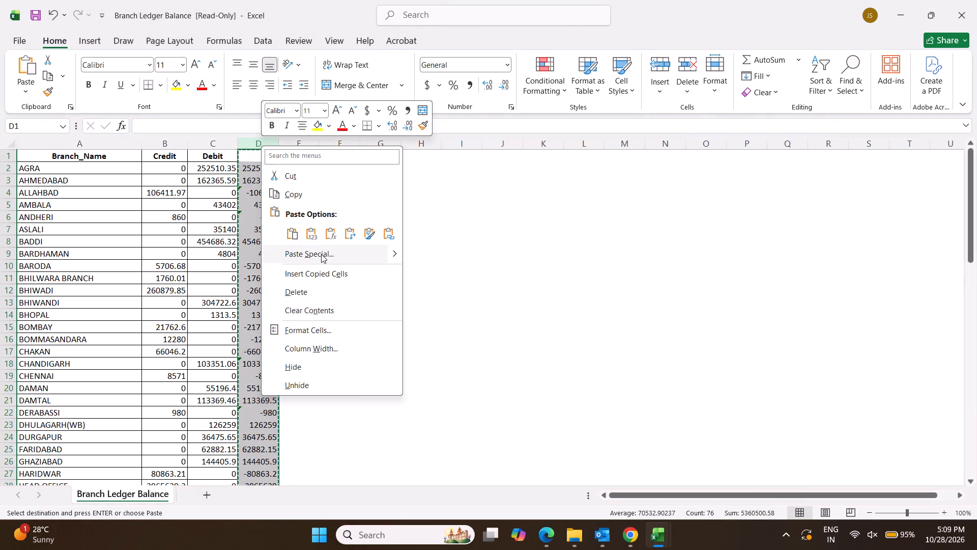
pyautogui.click(321, 254)
pyautogui.click(191, 222)
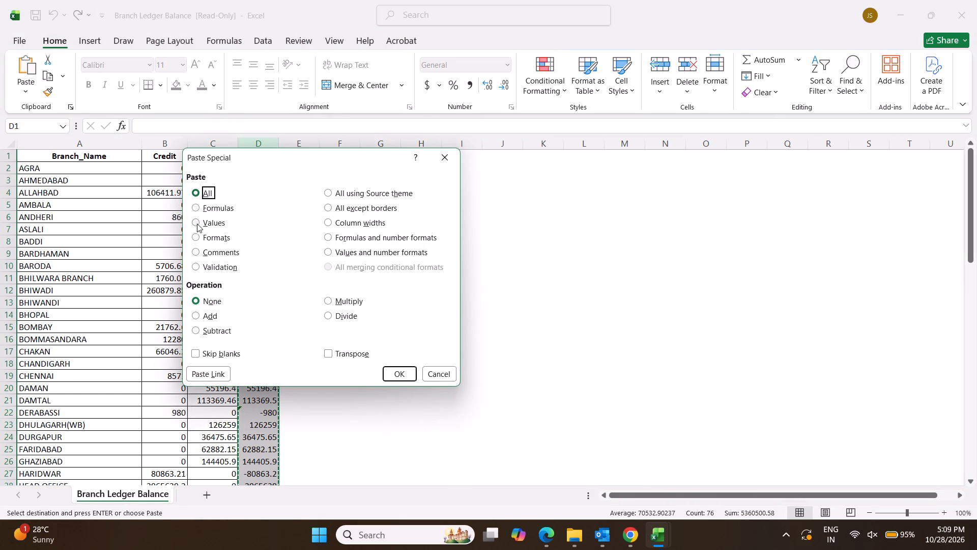
pyautogui.click(197, 224)
pyautogui.click(389, 370)
pyautogui.click(460, 286)
pyautogui.press('Escape')
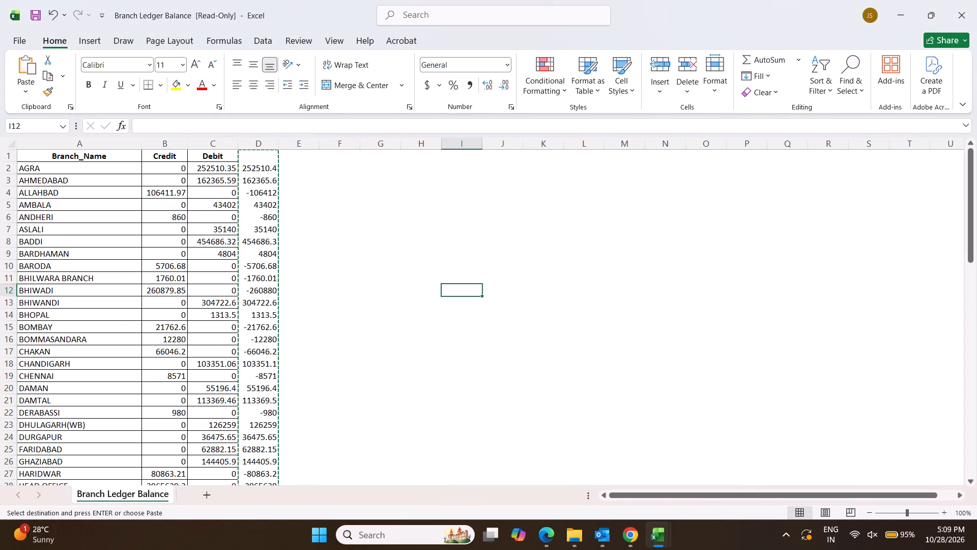
# Delete the Credit and Debit columns from the Branch Ledger Balance sheet.
pyautogui.moveTo(158, 145); pyautogui.dragTo(220, 143)
pyautogui.rightClick(220, 143)
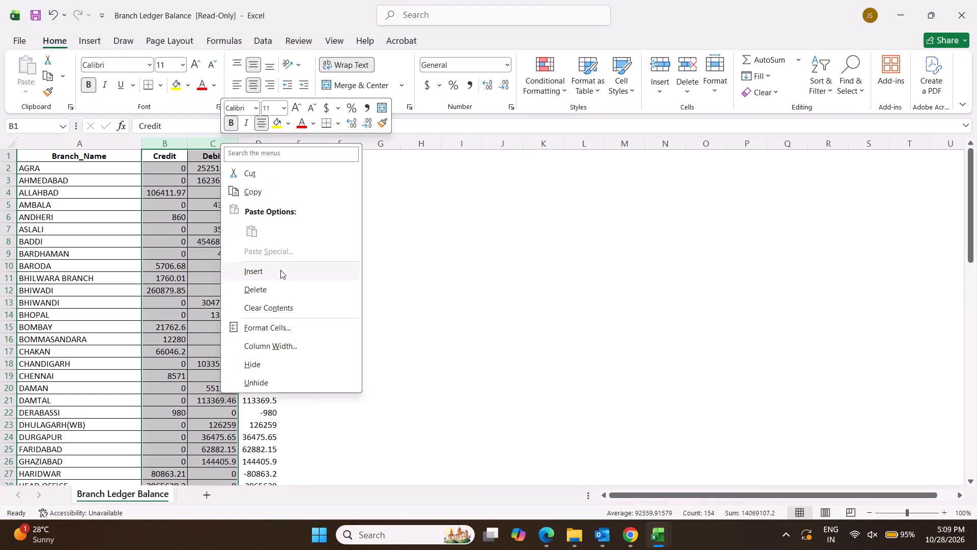
pyautogui.click(263, 288)
pyautogui.click(415, 276)
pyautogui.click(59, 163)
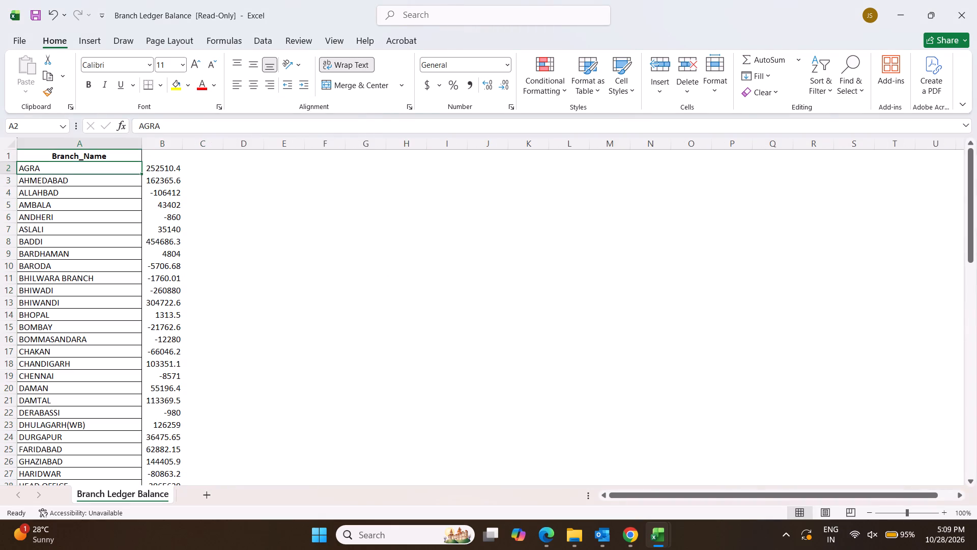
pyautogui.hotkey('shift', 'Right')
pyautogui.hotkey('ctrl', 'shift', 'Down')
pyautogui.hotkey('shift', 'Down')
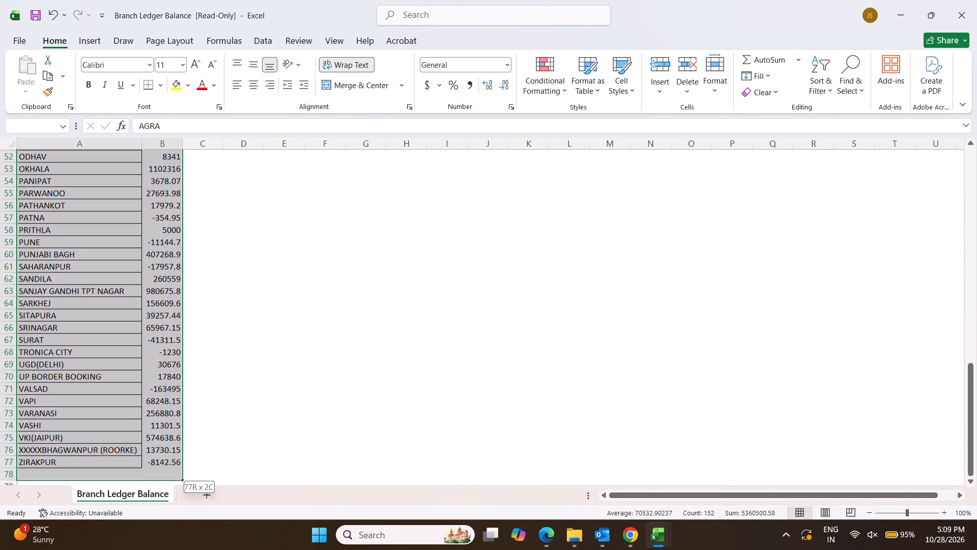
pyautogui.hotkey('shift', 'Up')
# Format the balances in column B with the comma style and no decimal places.
pyautogui.click(160, 139)
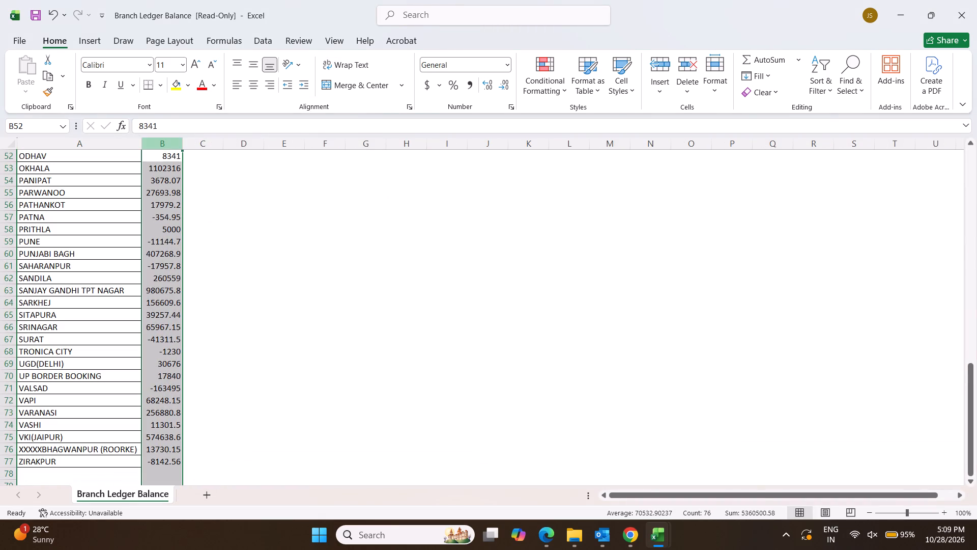
pyautogui.click(472, 82)
pyautogui.scroll(10, 237, 237)
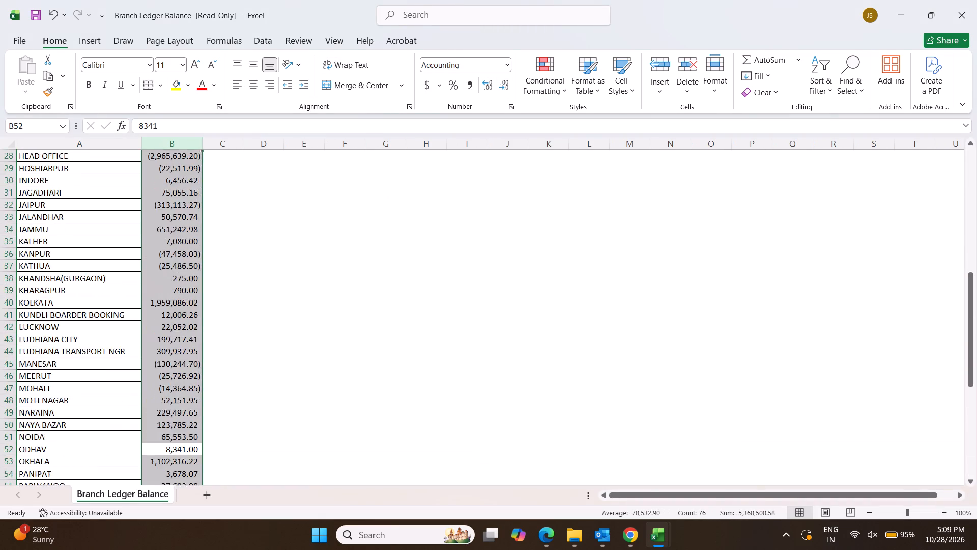
pyautogui.scroll(20, 237, 237)
pyautogui.scroll(1, 237, 237)
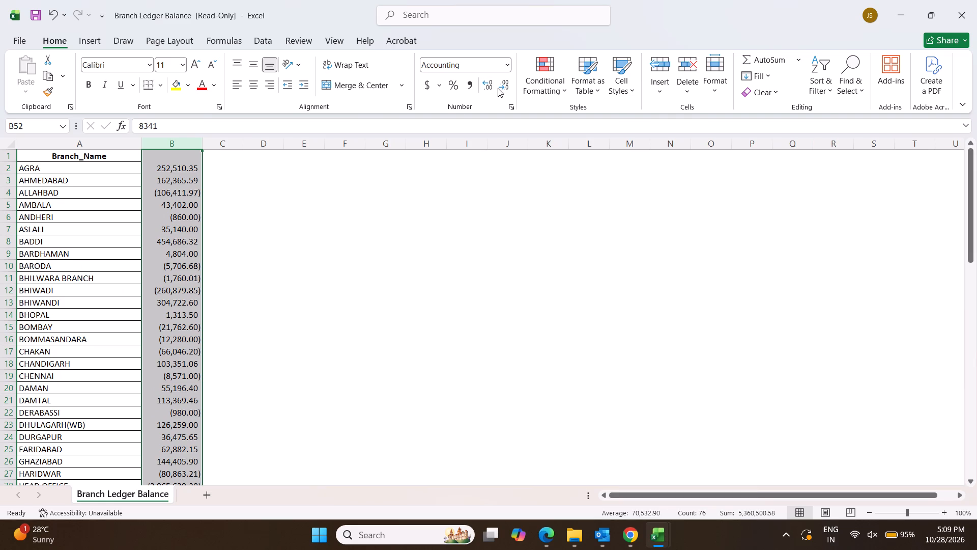
pyautogui.doubleClick(502, 82)
pyautogui.scroll(14, 348, 306)
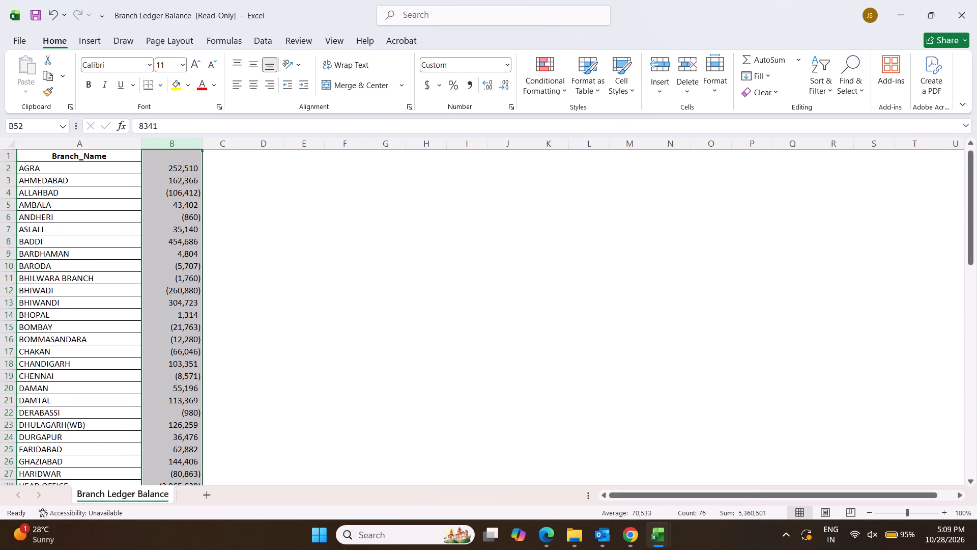
pyautogui.scroll(11, 348, 306)
pyautogui.click(348, 306)
# Copy the branch names and balances in A2:B77 and paste them at O1697 on Sheet1 (2) of the Collection target Oct 2026 workbook.
pyautogui.click(42, 169)
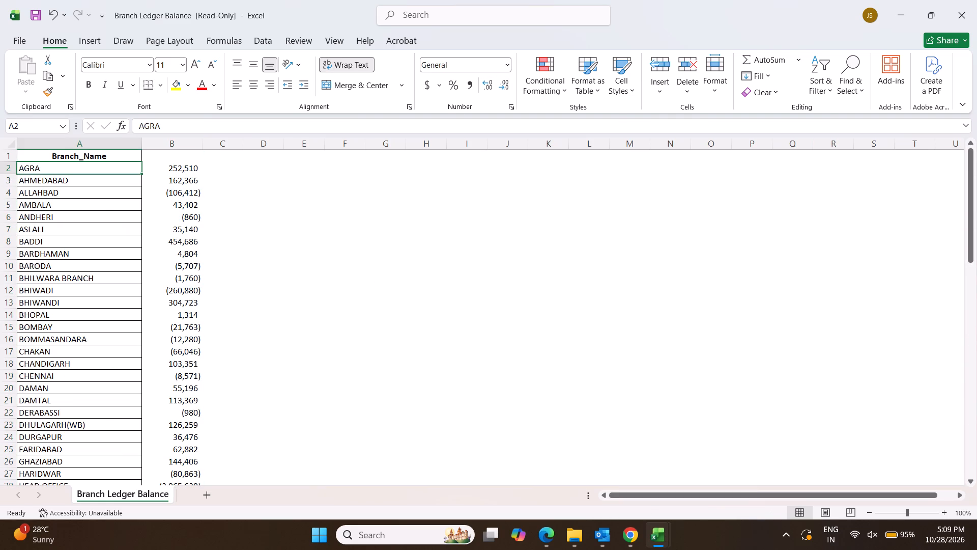
pyautogui.hotkey('shift', 'Right')
pyautogui.hotkey('ctrl', 'shift', 'Down')
pyautogui.hotkey('shift', 'Down')
pyautogui.hotkey('shift', 'Up')
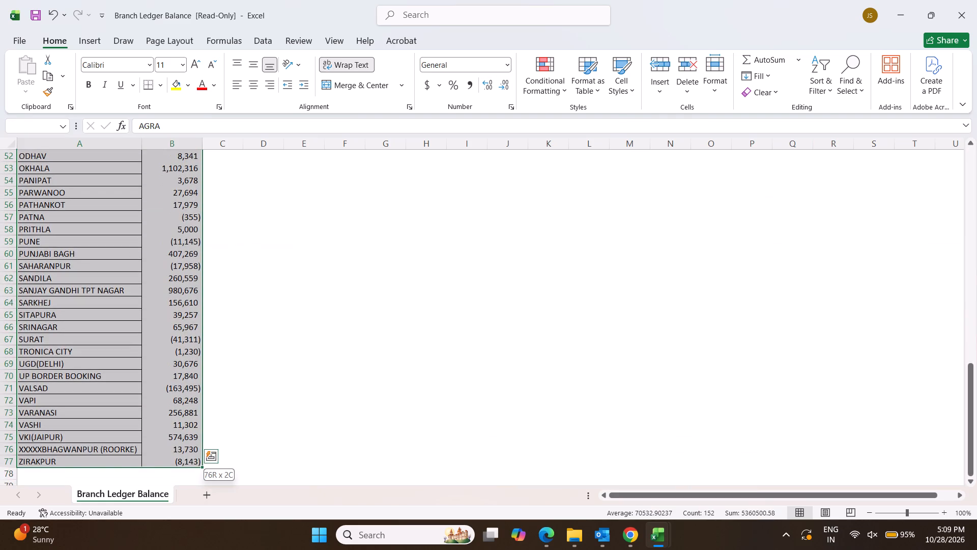
pyautogui.hotkey('ctrl', 'c')
pyautogui.hotkey('alt', 'Tab')
pyautogui.scroll(6, 830, 222)
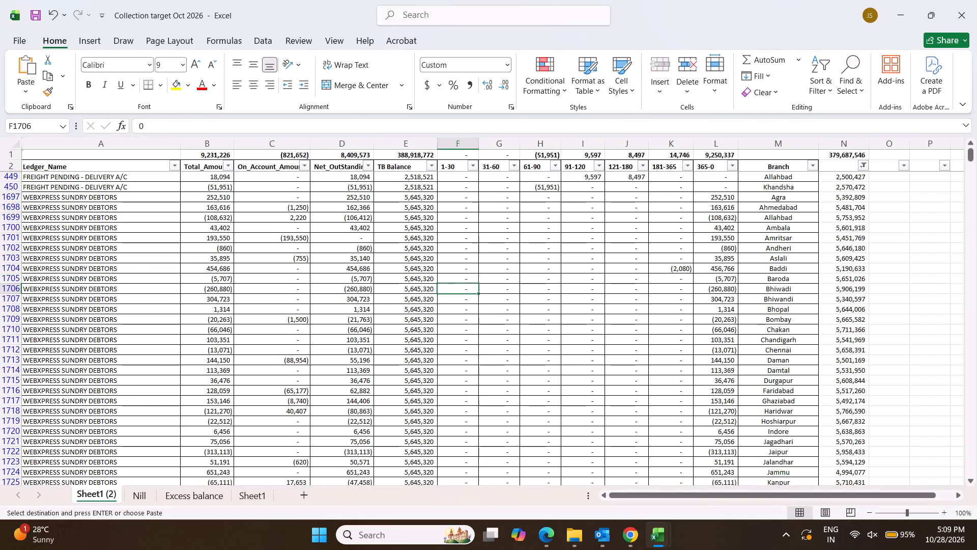
pyautogui.click(895, 202)
pyautogui.hotkey('ctrl', 'v')
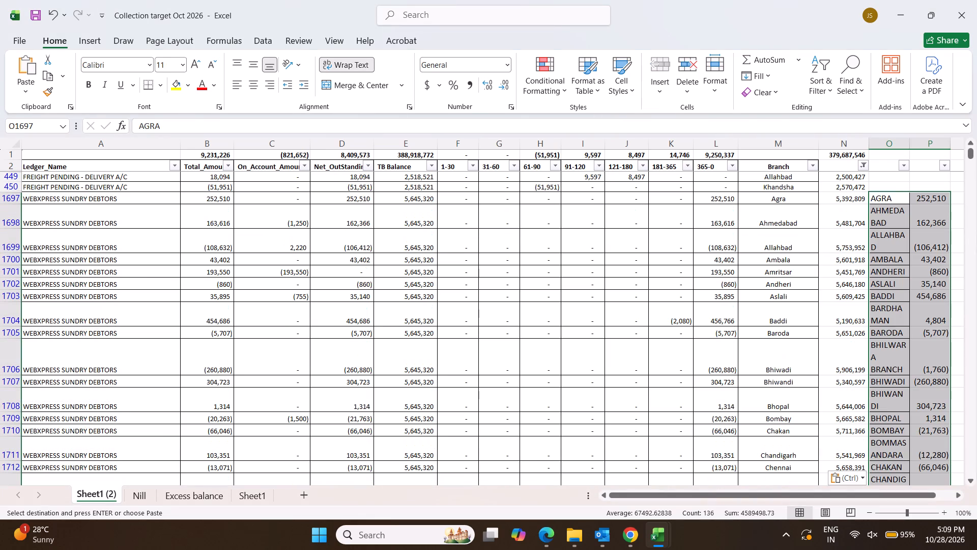
# Undo the formatted paste and paste the branch names and balances at O1697 as Values only.
pyautogui.hotkey('ctrl', 'z')
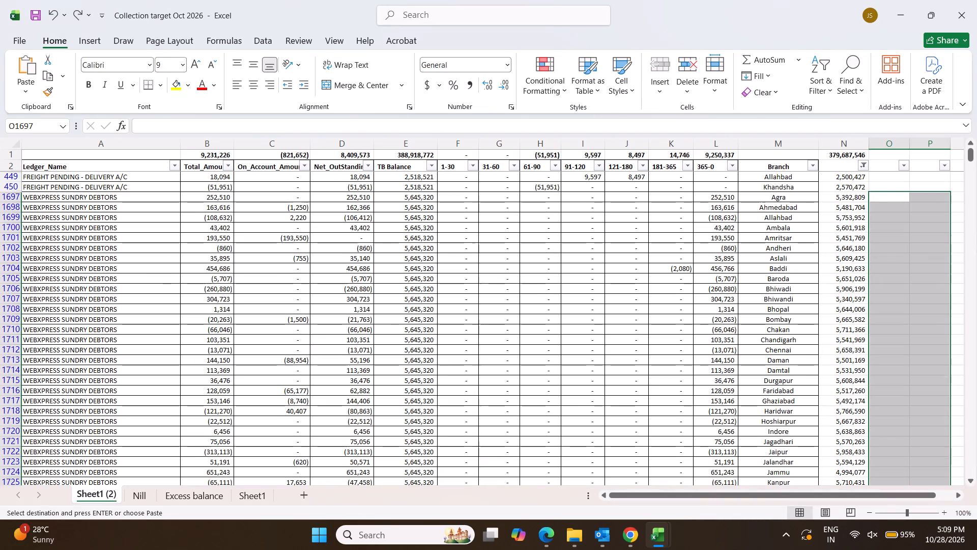
pyautogui.rightClick(888, 197)
pyautogui.click(809, 261)
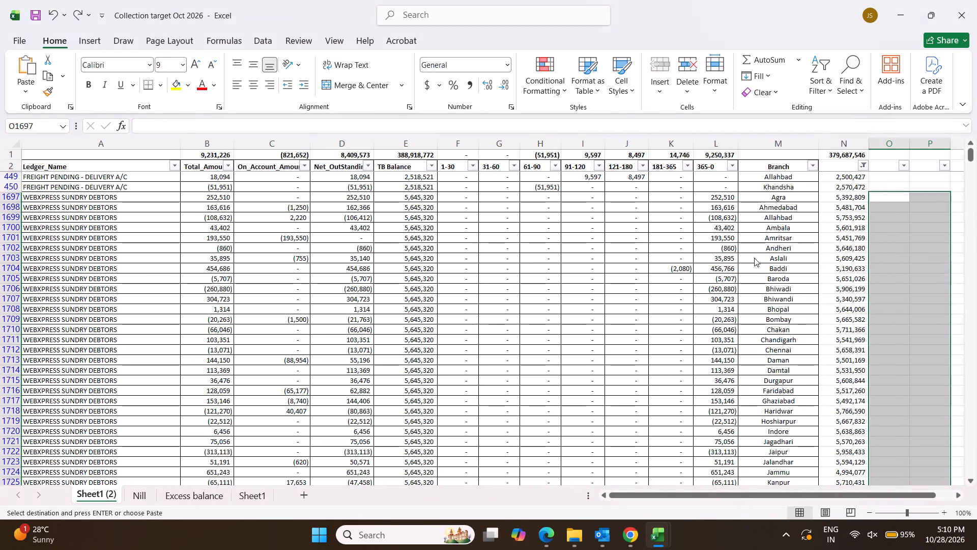
pyautogui.click(688, 234)
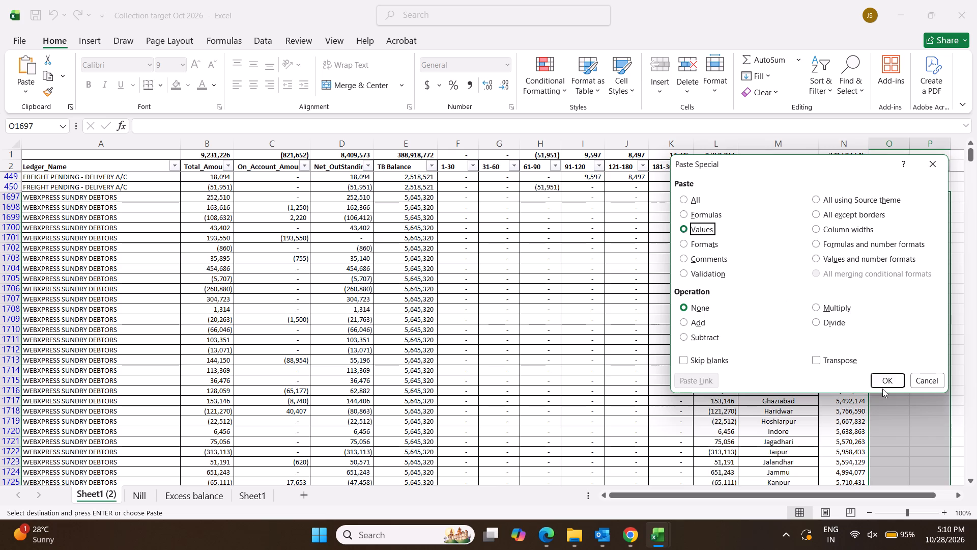
pyautogui.click(889, 376)
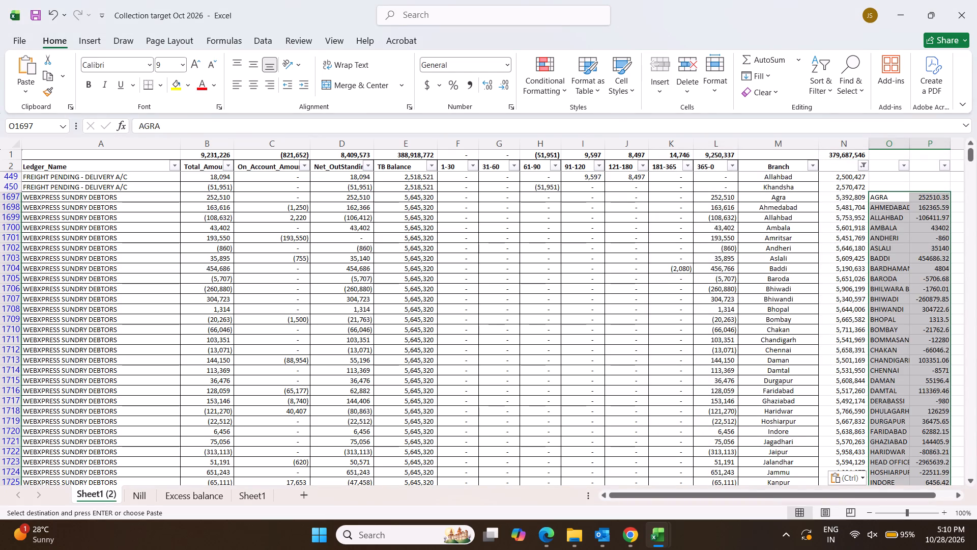
# Copy the Net_OutStanding amounts for Agra through Ambala, D1697:D1700, into the TB Balance column beside them.
pyautogui.click(367, 199)
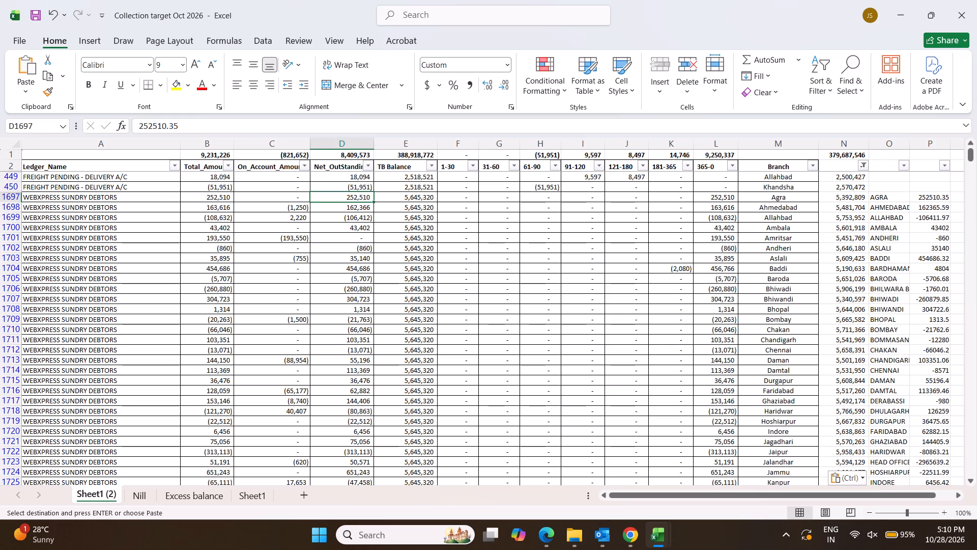
pyautogui.hotkey('shift', 'Down')
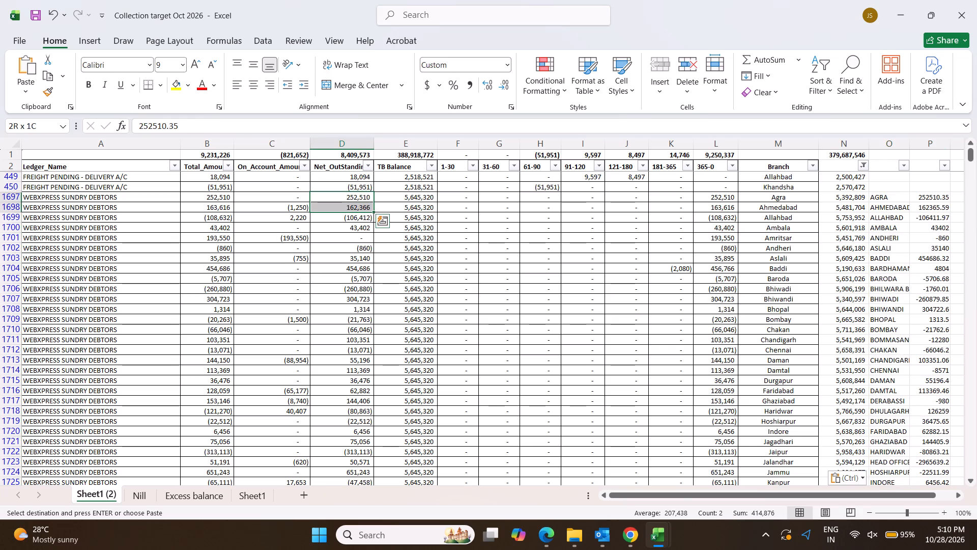
pyautogui.hotkey('shift', 'Down')
pyautogui.hotkey('shift', 'Down')
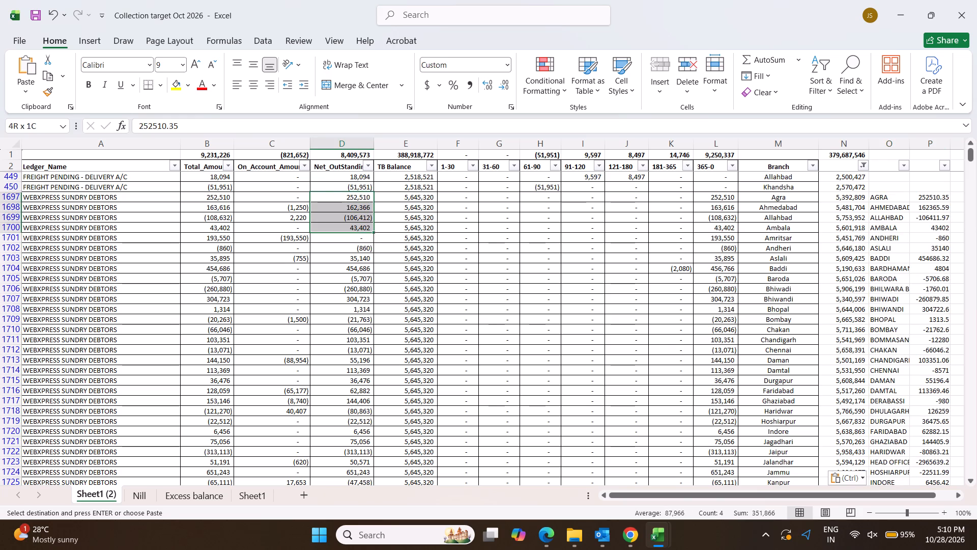
pyautogui.hotkey('ctrl', 'c')
pyautogui.press('Right')
pyautogui.hotkey('ctrl', 'v')
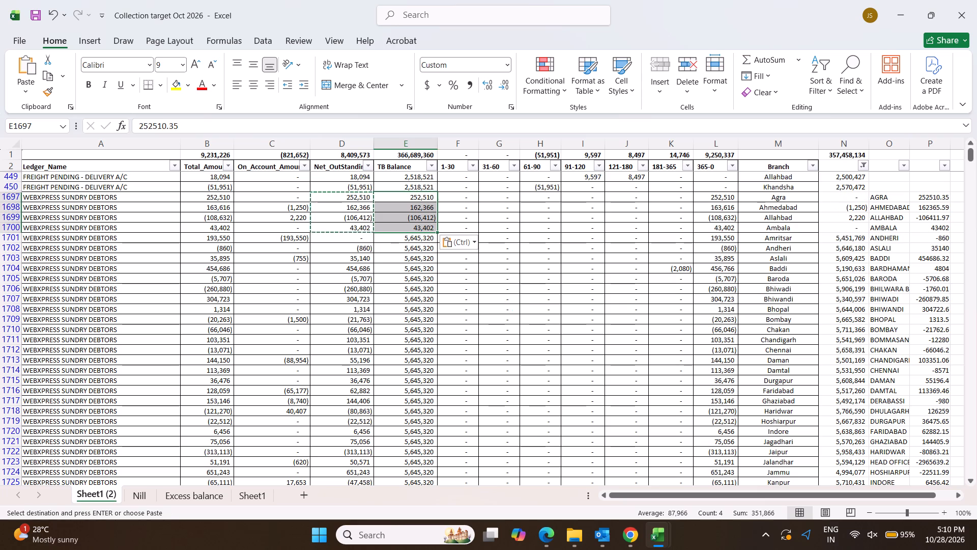
pyautogui.press('Escape')
# Set the TB Balance of the Amritsar row, E1701, to 0.
pyautogui.press('Down')
pyautogui.press('Down')
pyautogui.press('Down')
pyautogui.press('Down')
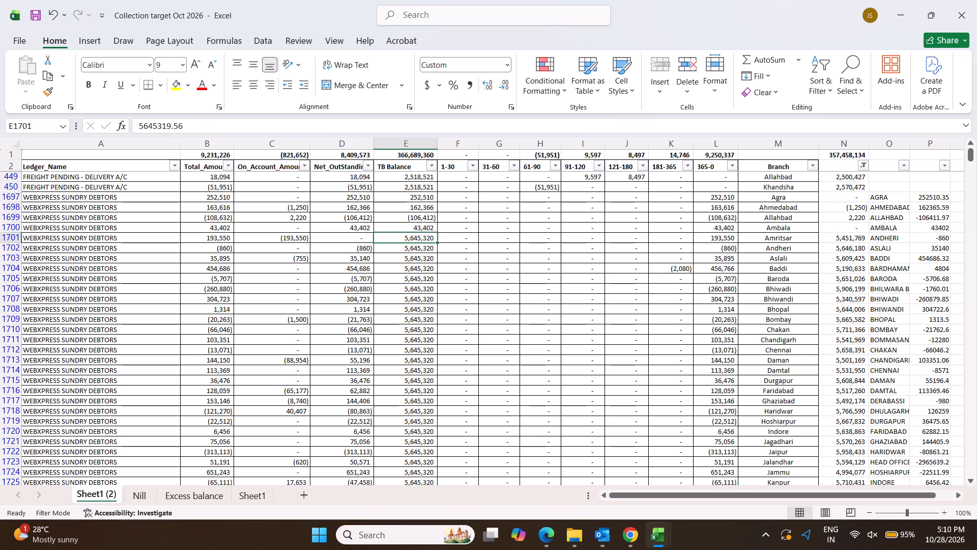
pyautogui.press('Right')
pyautogui.press('Right')
pyautogui.press('Right')
pyautogui.press('Right')
pyautogui.press('Right')
pyautogui.press('Right')
pyautogui.press('Right')
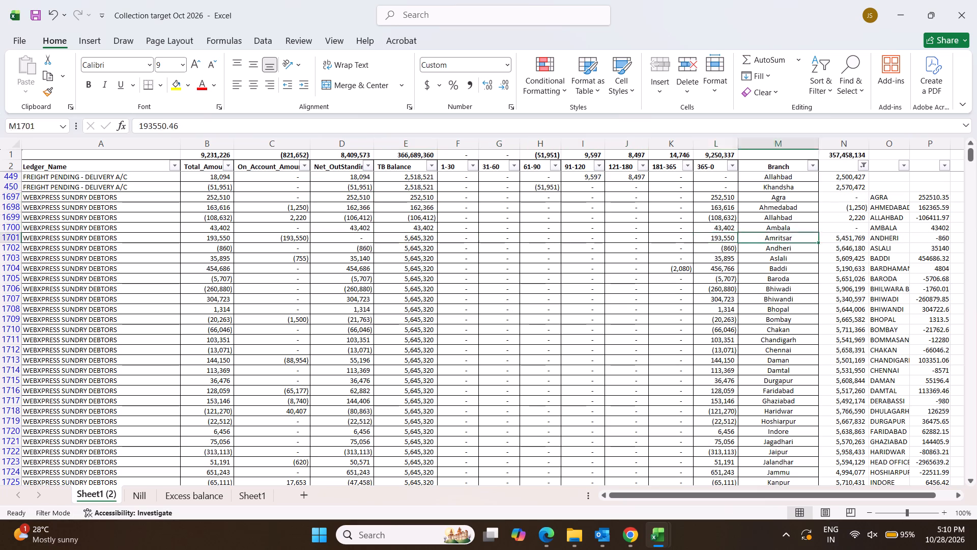
pyautogui.press('Right')
pyautogui.press('Right')
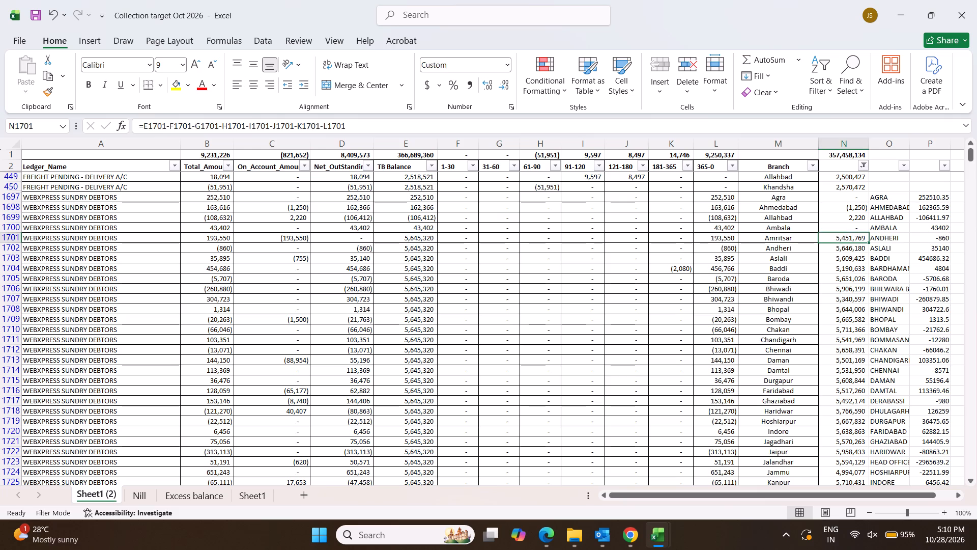
pyautogui.press('Left')
pyautogui.press('Left')
pyautogui.press('Left')
pyautogui.press('Left')
pyautogui.press('Left')
pyautogui.press('Left')
pyautogui.press('Left')
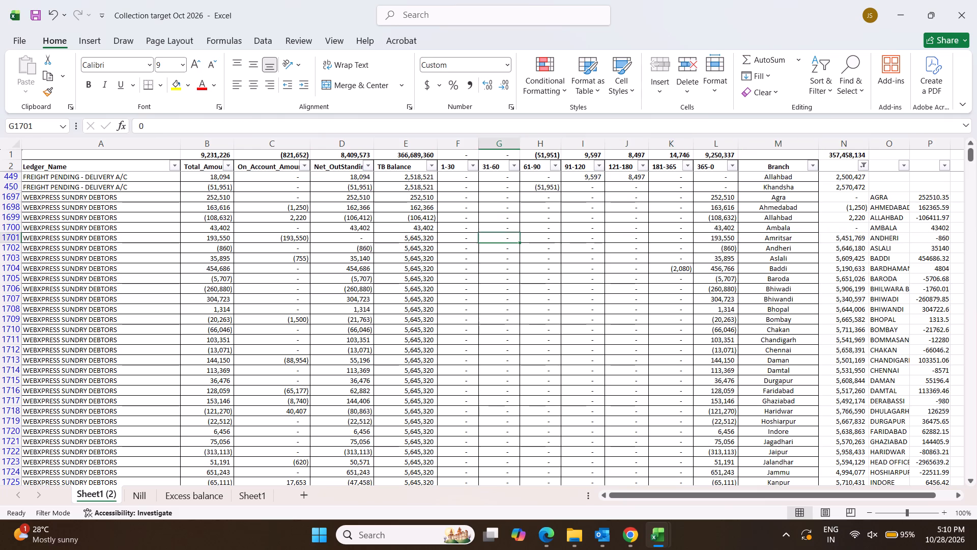
pyautogui.press('Left')
pyautogui.press('Left')
pyautogui.press('0')
pyautogui.press('Return')
# Set the 365-0 amount of the Amritsar row, L1701, to 0.
pyautogui.press('Up')
pyautogui.press('Right')
pyautogui.press('Right')
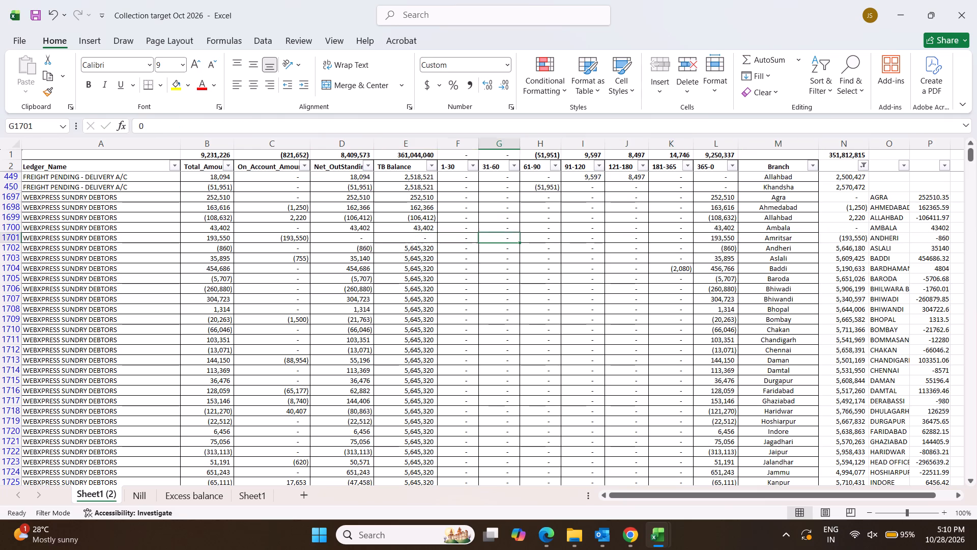
pyautogui.press('Right')
pyautogui.press('Right')
pyautogui.press('Right')
pyautogui.press('Right')
pyautogui.press('Right')
pyautogui.press('0')
pyautogui.press('Return')
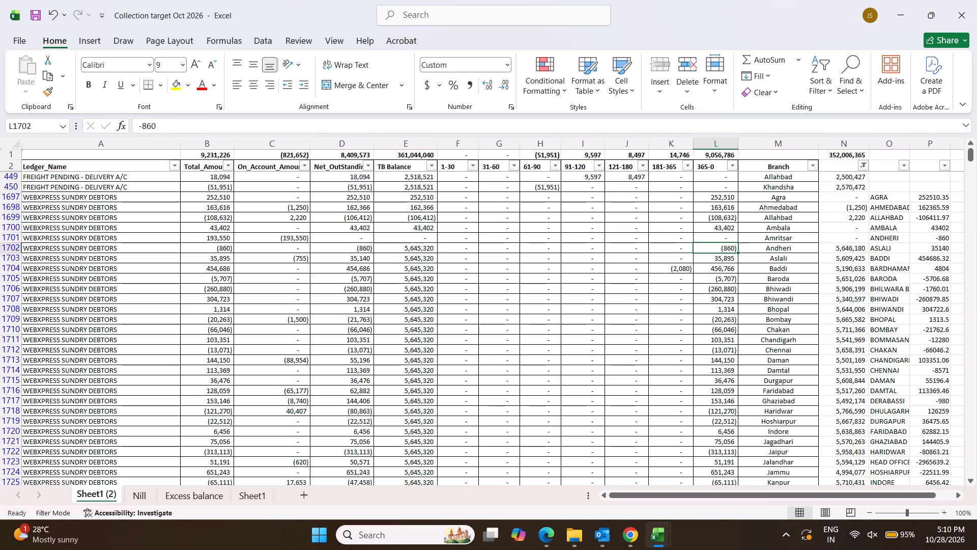
# Set the 365-0 amounts to 162366 for Ahmedabad in L1698 and -106412 for Allahbad in L1699.
pyautogui.press('Up')
pyautogui.press('Up')
pyautogui.press('Up')
pyautogui.press('Up')
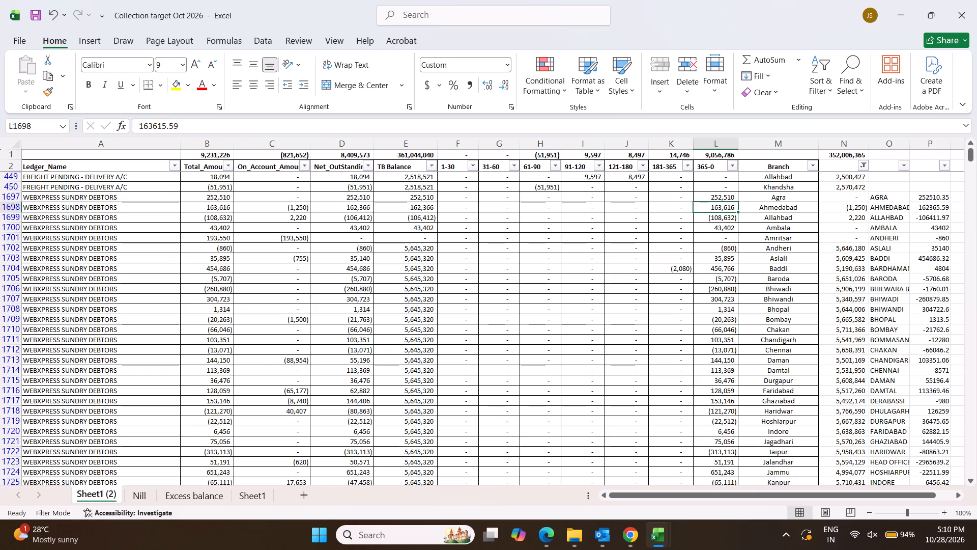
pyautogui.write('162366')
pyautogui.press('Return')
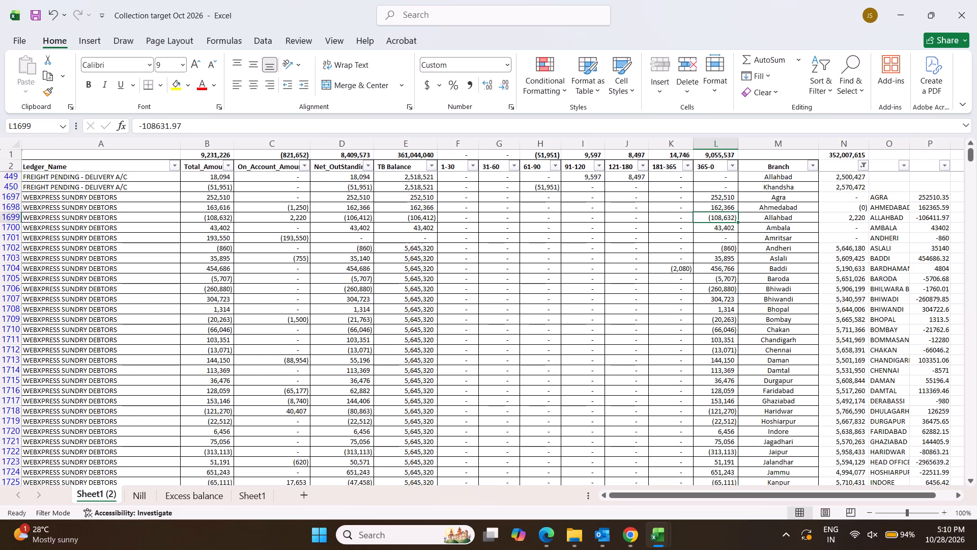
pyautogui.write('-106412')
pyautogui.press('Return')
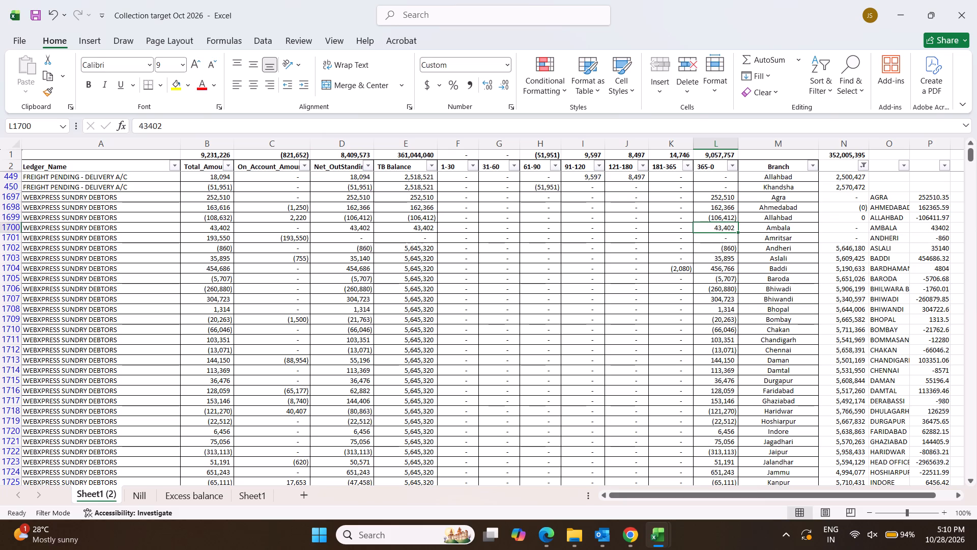
# Clear the Agra to Ambala entries of the pasted branch list, O1697:P1700.
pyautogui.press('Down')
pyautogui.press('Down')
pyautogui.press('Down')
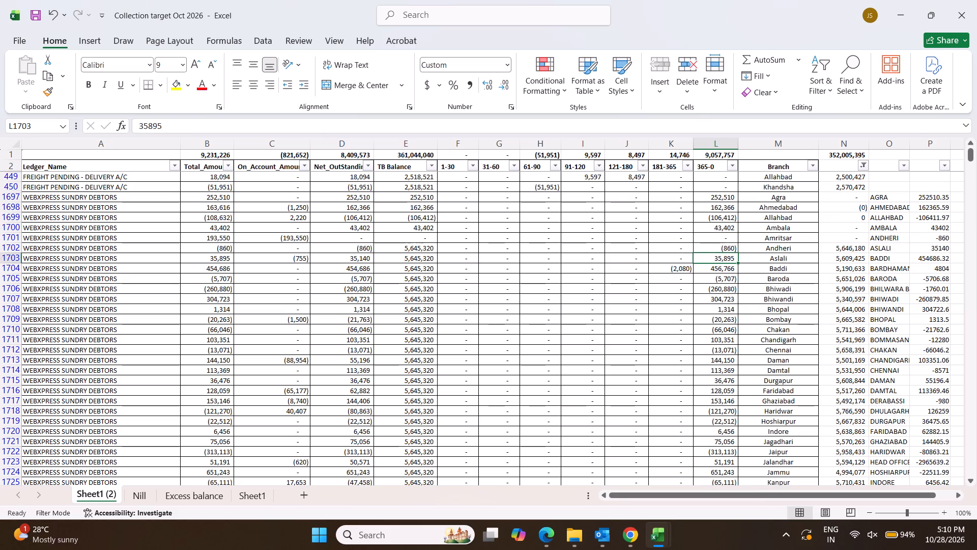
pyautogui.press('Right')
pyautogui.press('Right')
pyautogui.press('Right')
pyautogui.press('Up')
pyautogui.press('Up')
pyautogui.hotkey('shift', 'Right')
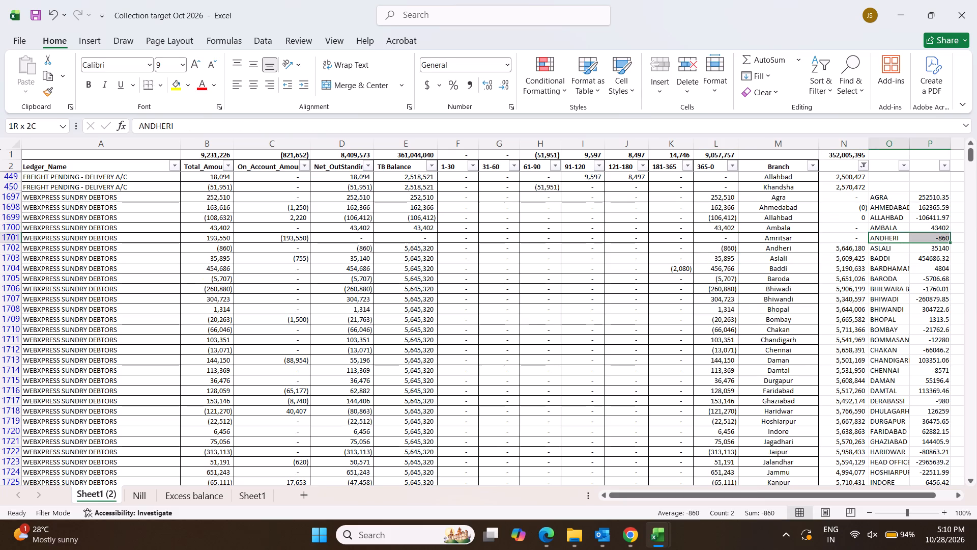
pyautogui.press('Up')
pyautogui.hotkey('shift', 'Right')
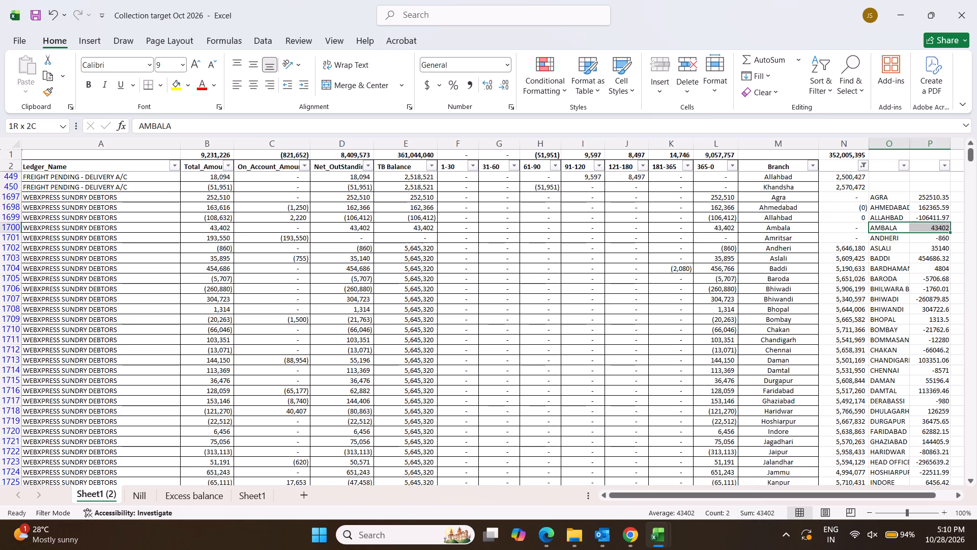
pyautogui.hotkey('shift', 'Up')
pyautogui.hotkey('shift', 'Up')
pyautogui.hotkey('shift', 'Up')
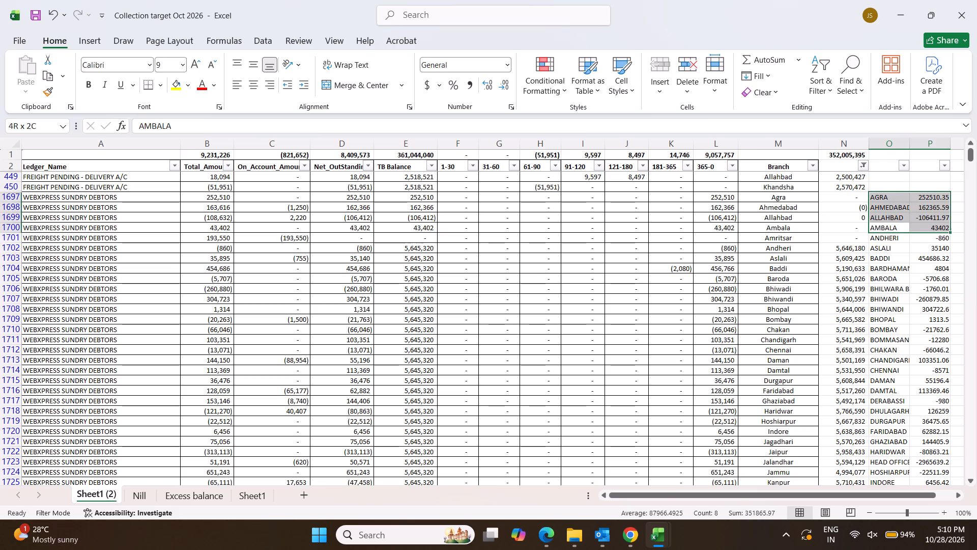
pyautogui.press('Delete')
pyautogui.click(862, 382)
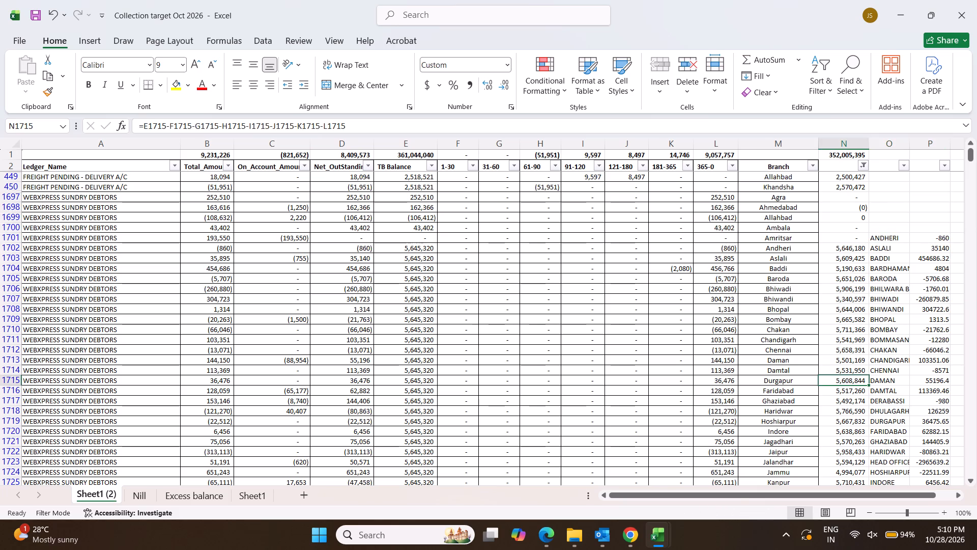
# Move the remaining pasted branch list from O1701 down one row to O1702, aligning ANDHERI with the Andheri row.
pyautogui.click(888, 238)
pyautogui.hotkey('shift', 'Right')
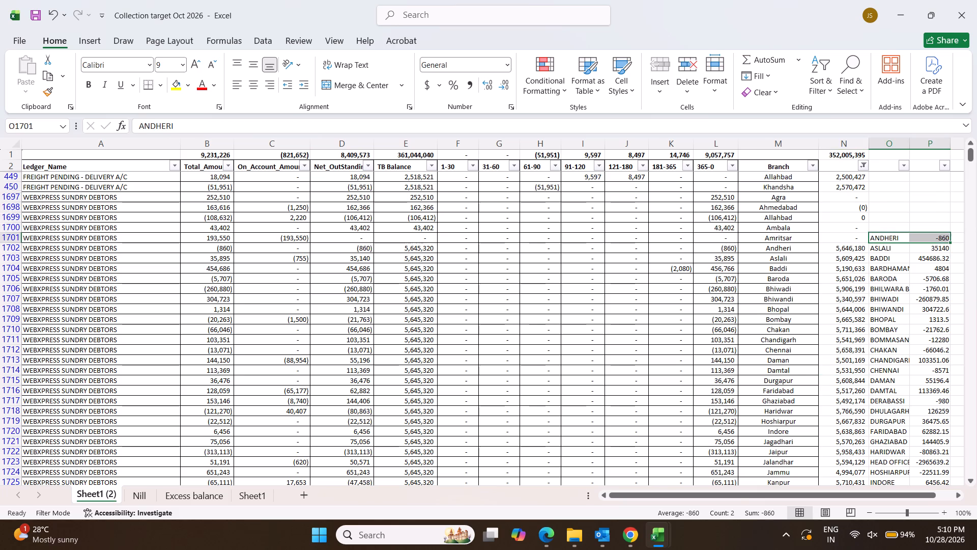
pyautogui.hotkey('ctrl', 'shift', 'Down')
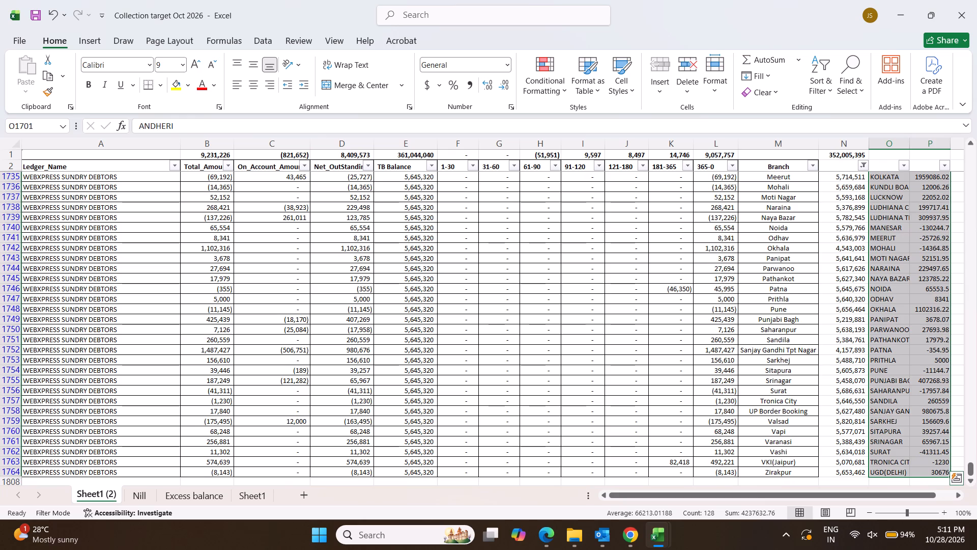
pyautogui.hotkey('ctrl', 'c')
pyautogui.scroll(18, 935, 307)
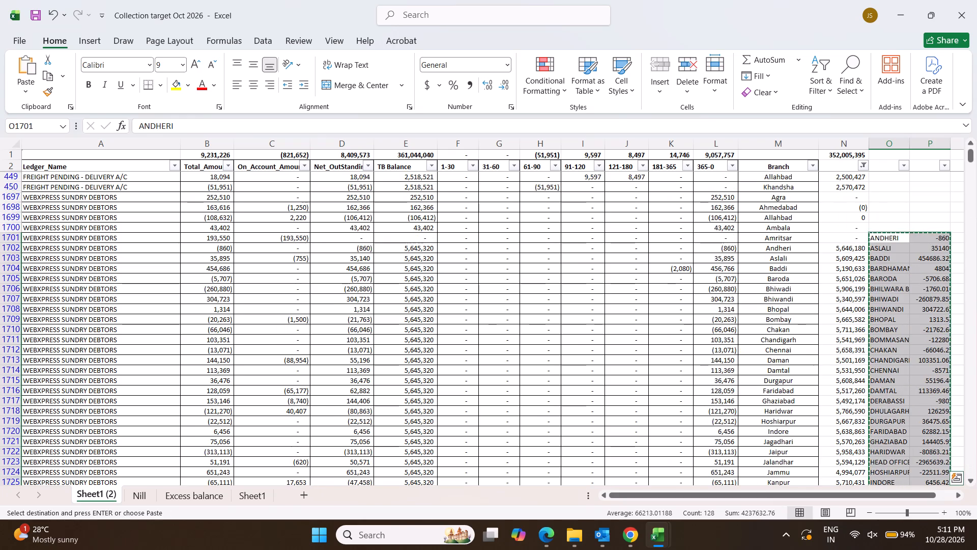
pyautogui.hotkey('ctrl', 'x')
pyautogui.scroll(3, 912, 289)
pyautogui.click(890, 248)
pyautogui.hotkey('ctrl', 'v')
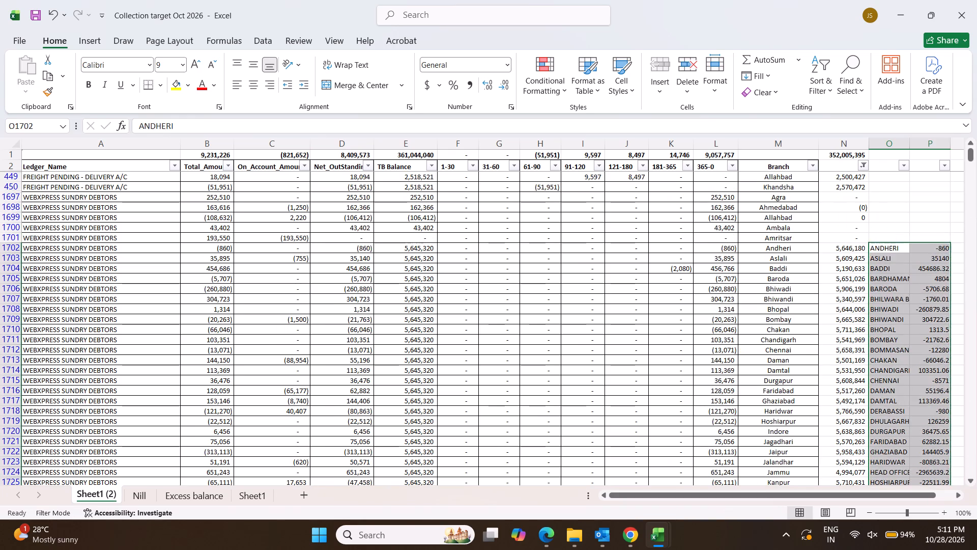
pyautogui.click(903, 334)
pyautogui.press('Escape')
# Copy Andheri's Net_OutStanding amount from D1702 into its TB Balance cell, E1702.
pyautogui.click(360, 253)
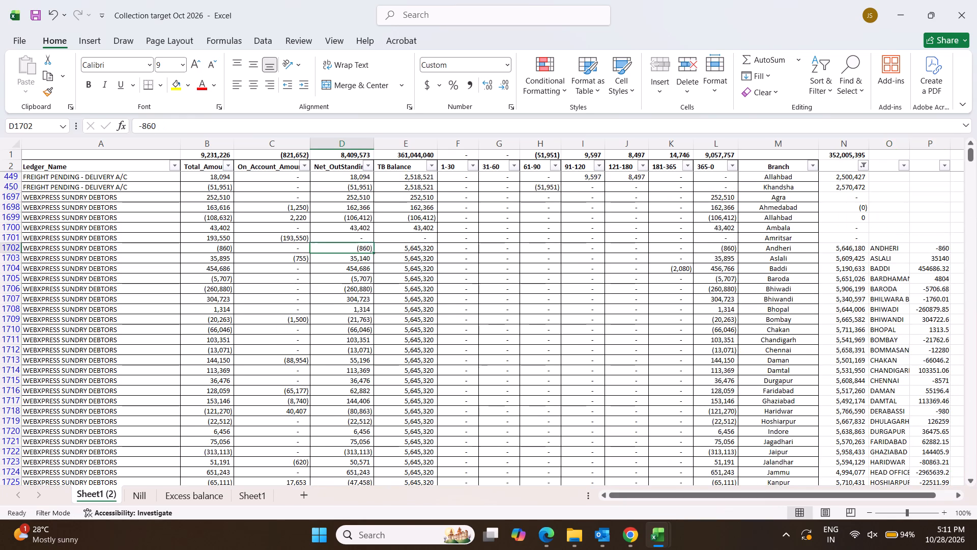
pyautogui.hotkey('ctrl', 'c')
pyautogui.press('Right')
pyautogui.hotkey('ctrl', 'v')
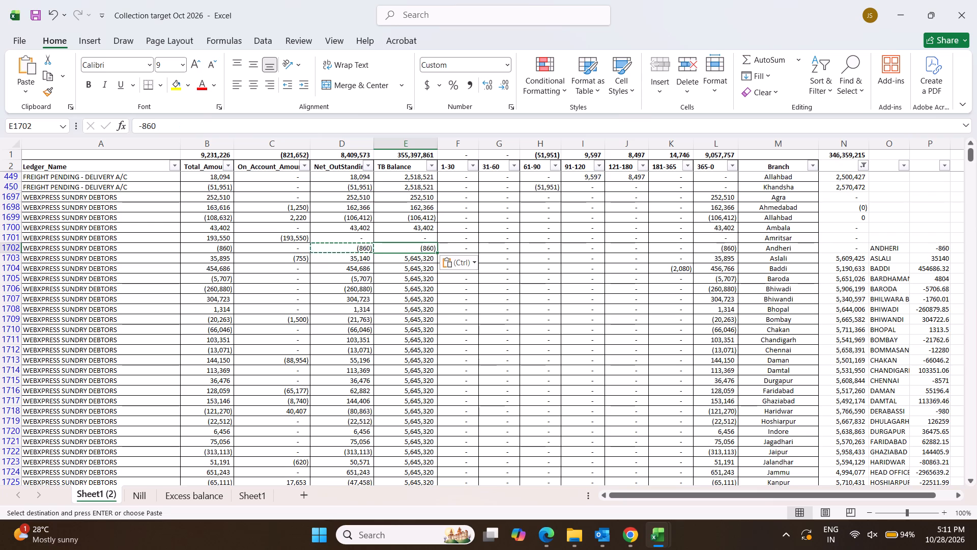
pyautogui.press('Escape')
# Copy the Net_OutStanding amounts for Aslali and Baddi, D1703:D1704, into their TB Balance cells.
pyautogui.press('Down')
pyautogui.press('Left')
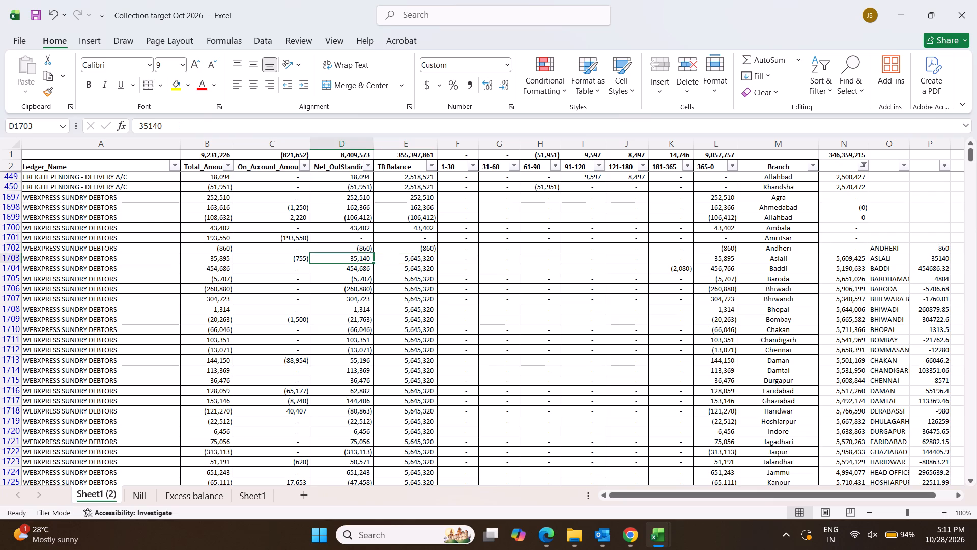
pyautogui.hotkey('shift', 'Down')
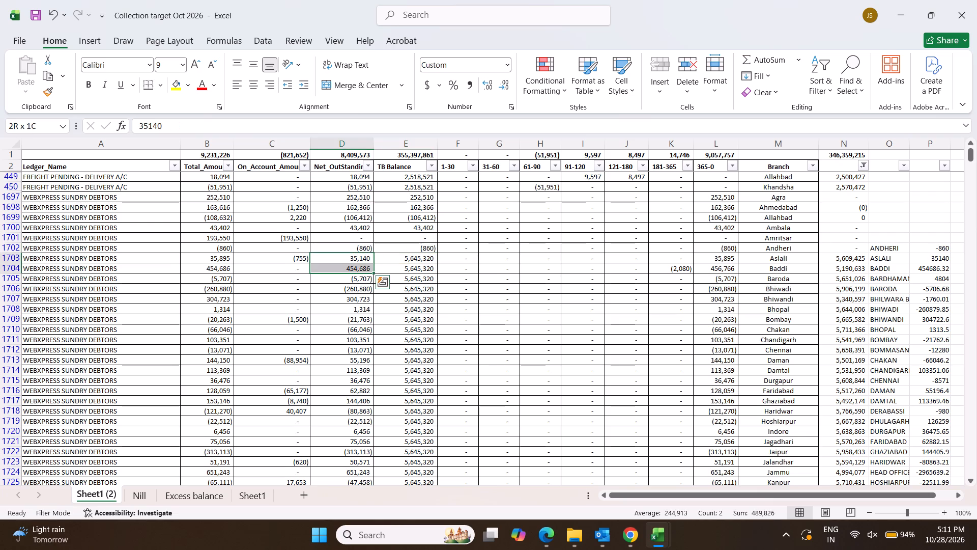
pyautogui.hotkey('ctrl', 'c')
pyautogui.press('Right')
pyautogui.press('Return')
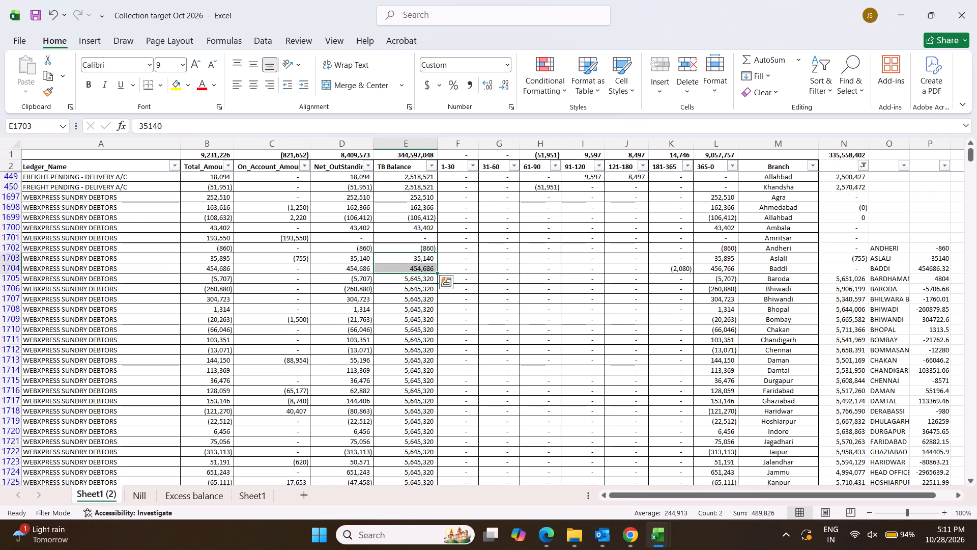
pyautogui.press('Escape')
# Set the 365-0 amount of the Aslali row, L1703, to 35140.
pyautogui.press('Right')
pyautogui.press('Right')
pyautogui.press('Right')
pyautogui.press('Right')
pyautogui.press('Right')
pyautogui.press('Right')
pyautogui.press('Right')
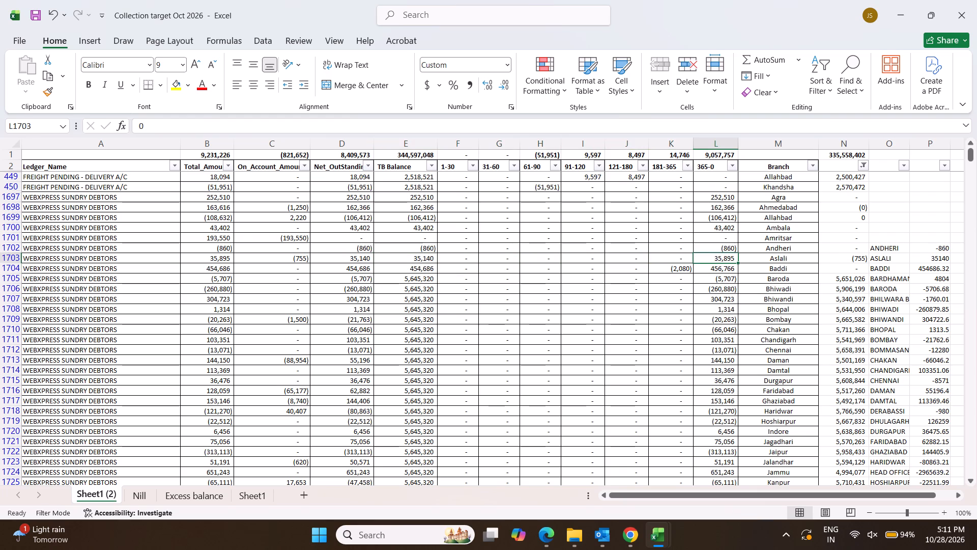
pyautogui.write('35140')
pyautogui.press('Return')
pyautogui.press('Escape')
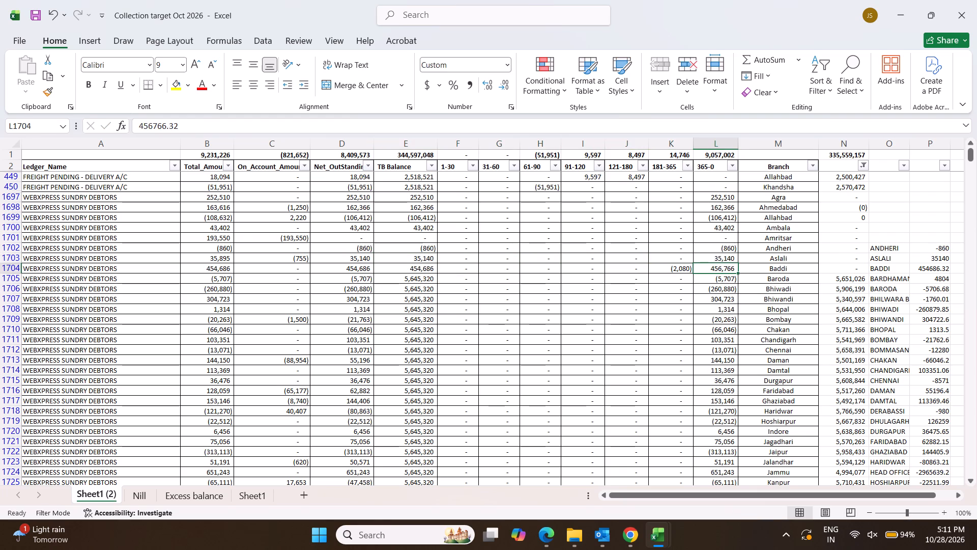
# Clear the ANDHERI to BARDHAMAN entries of the pasted branch list, O1702:P1705.
pyautogui.press('Down')
pyautogui.press('Right')
pyautogui.press('Right')
pyautogui.press('Right')
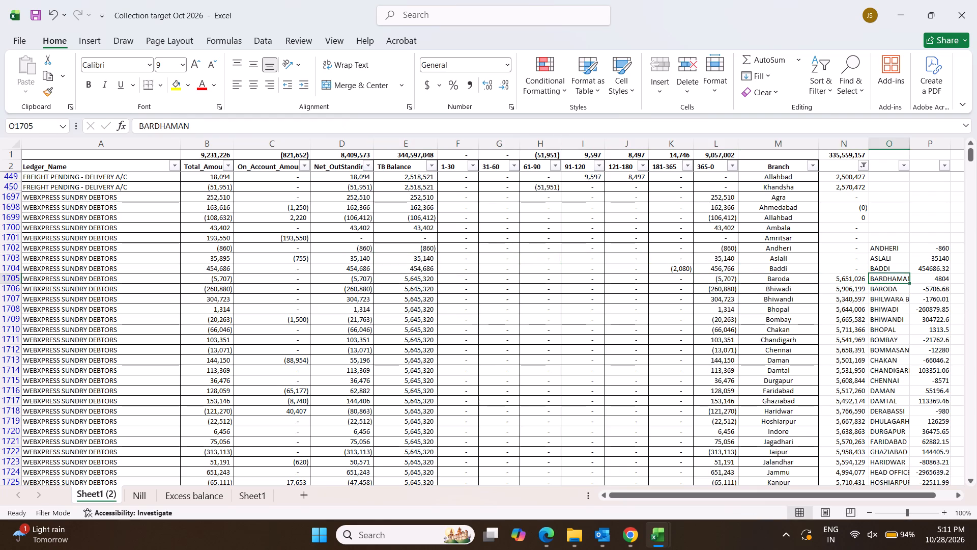
pyautogui.press('Left')
pyautogui.press('Left')
pyautogui.press('Left')
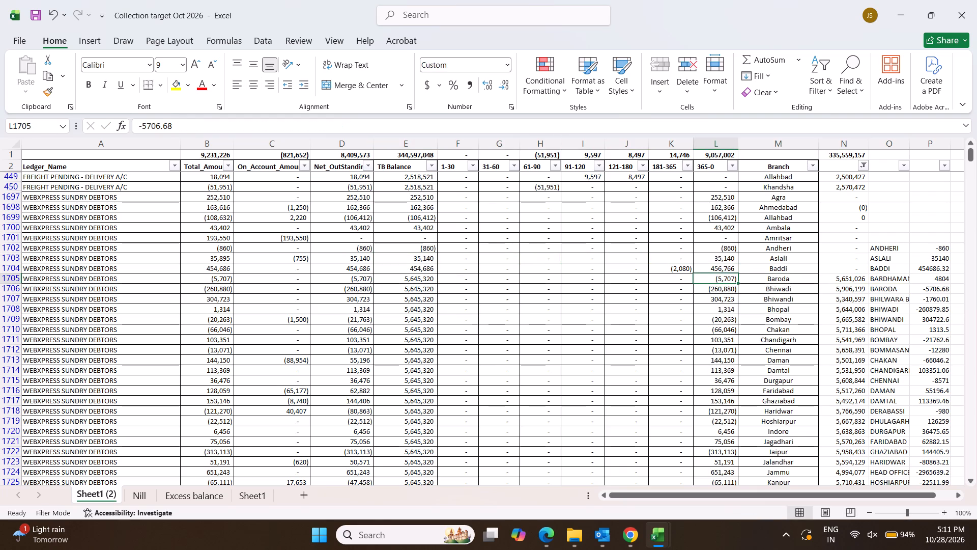
pyautogui.press('Right')
pyautogui.press('Right')
pyautogui.press('Right')
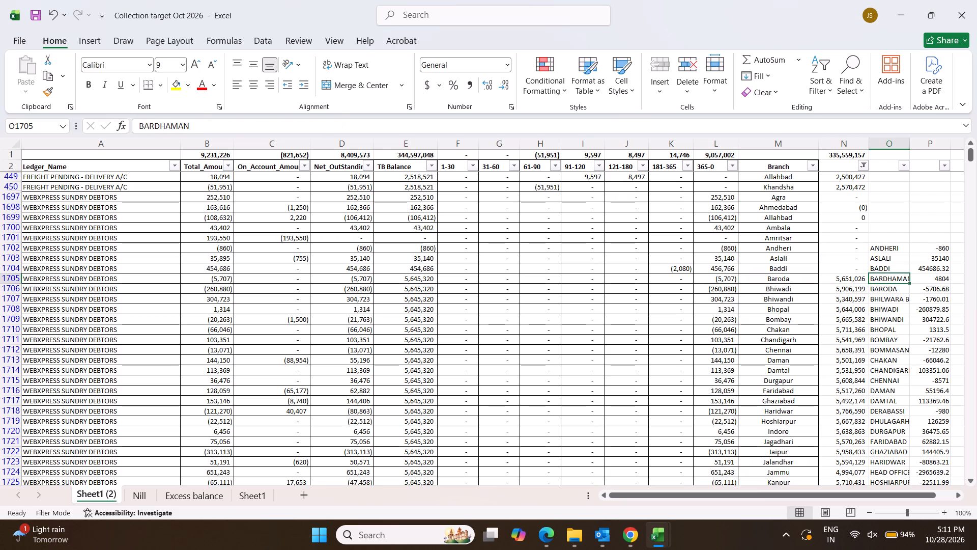
pyautogui.press('Down')
pyautogui.press('Up')
pyautogui.hotkey('shift', 'Right')
pyautogui.hotkey('shift', 'Up')
pyautogui.hotkey('shift', 'Up')
pyautogui.hotkey('shift', 'Up')
pyautogui.press('Delete')
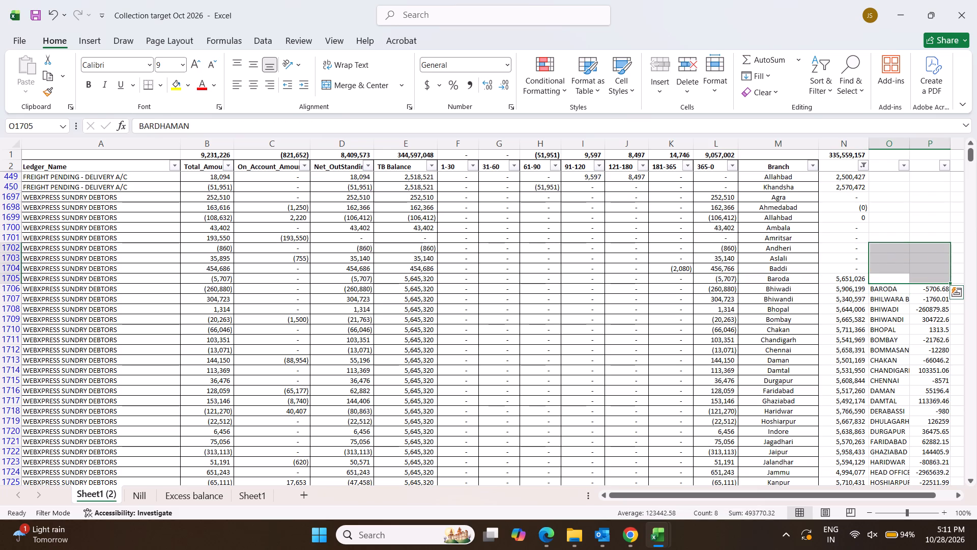
# Save the Collection target Oct 2026 workbook.
pyautogui.press('Down')
pyautogui.press('Down')
pyautogui.press('Up')
pyautogui.hotkey('ctrl', 's')
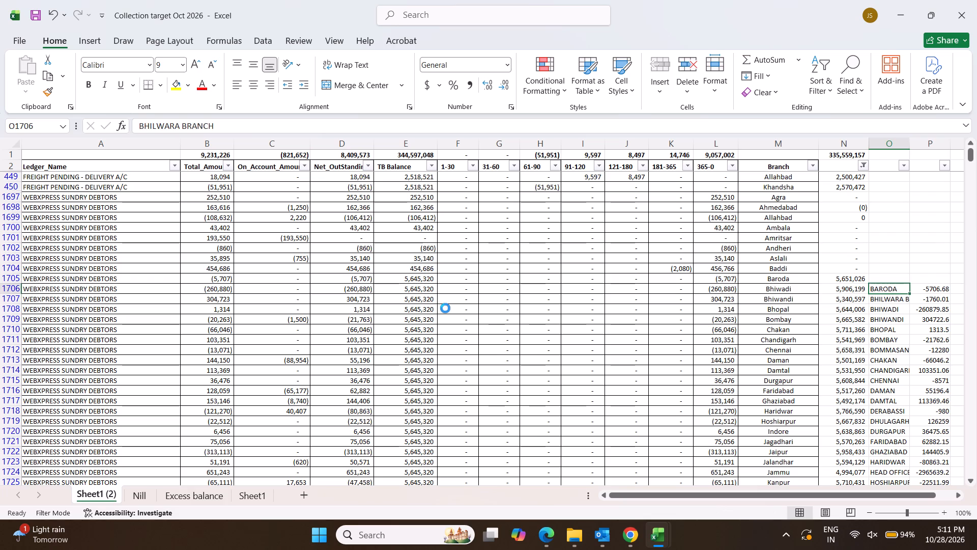
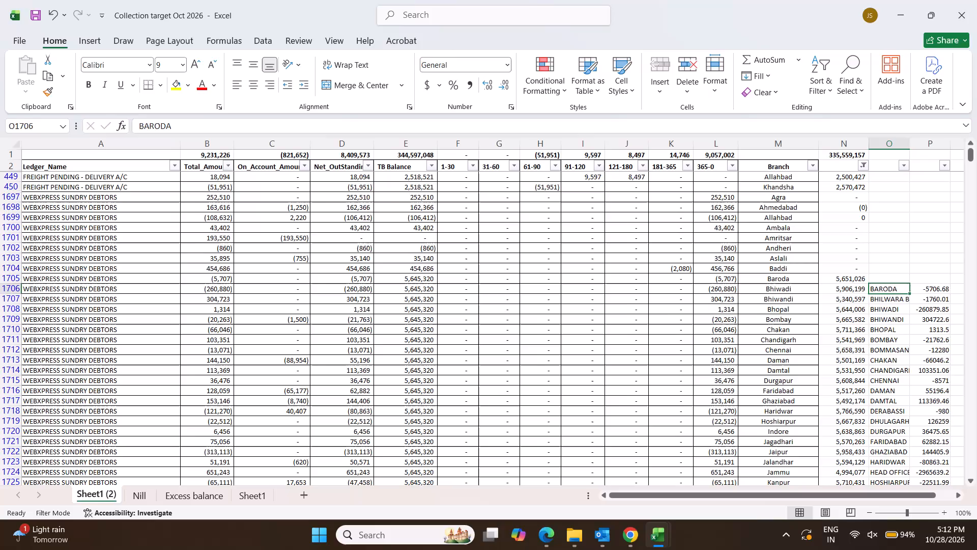
# Move the remaining pasted branch list, from BARODA down in columns O:P, up one row to start at O1705.
pyautogui.hotkey('shift', 'space')
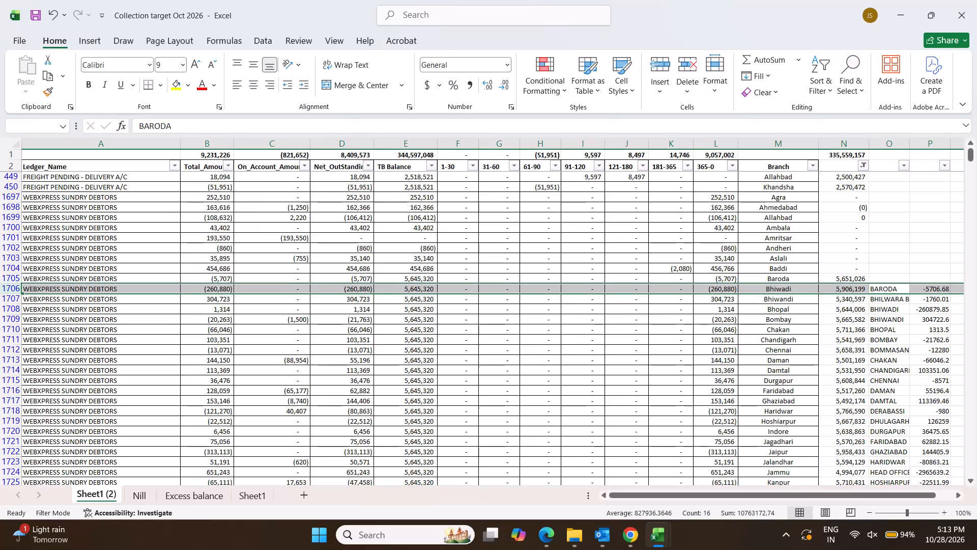
pyautogui.press('Right')
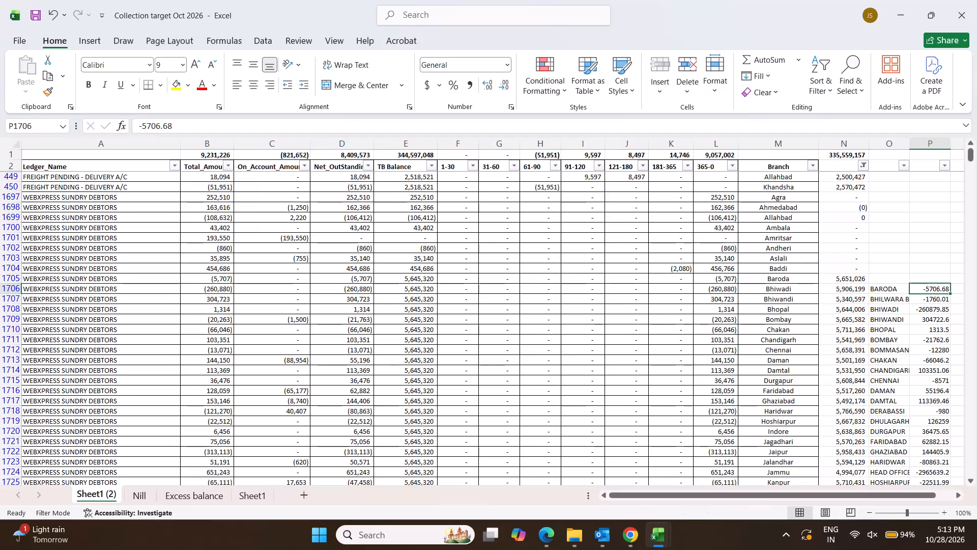
pyautogui.press('Left')
pyautogui.hotkey('shift', 'Right')
pyautogui.hotkey('ctrl', 'shift', 'Down')
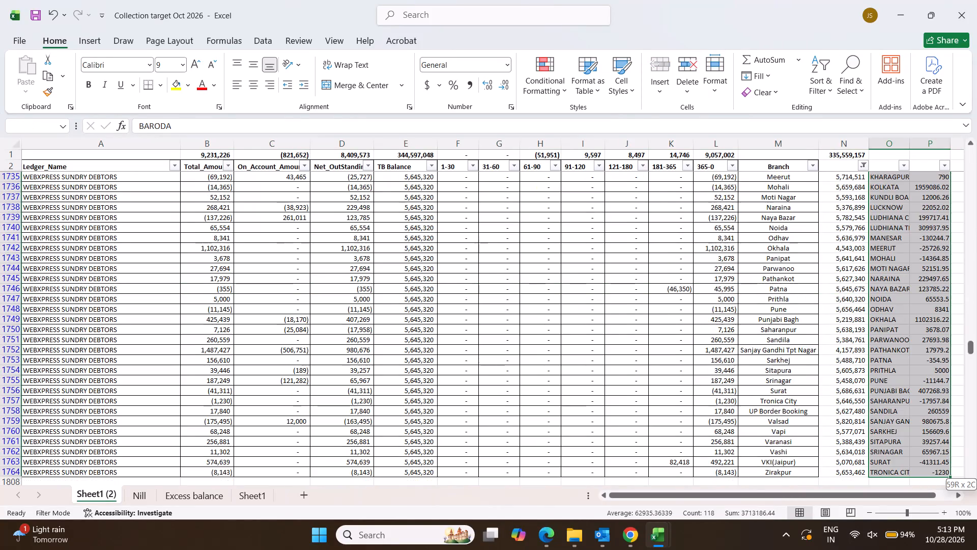
pyautogui.hotkey('ctrl', 'x')
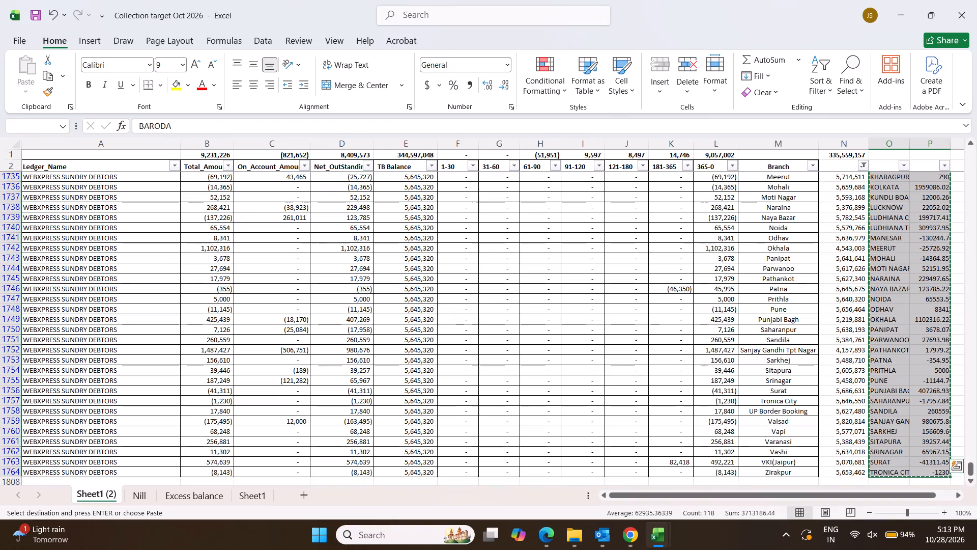
pyautogui.press('Up')
pyautogui.press('Up')
pyautogui.press('Down')
pyautogui.press('Return')
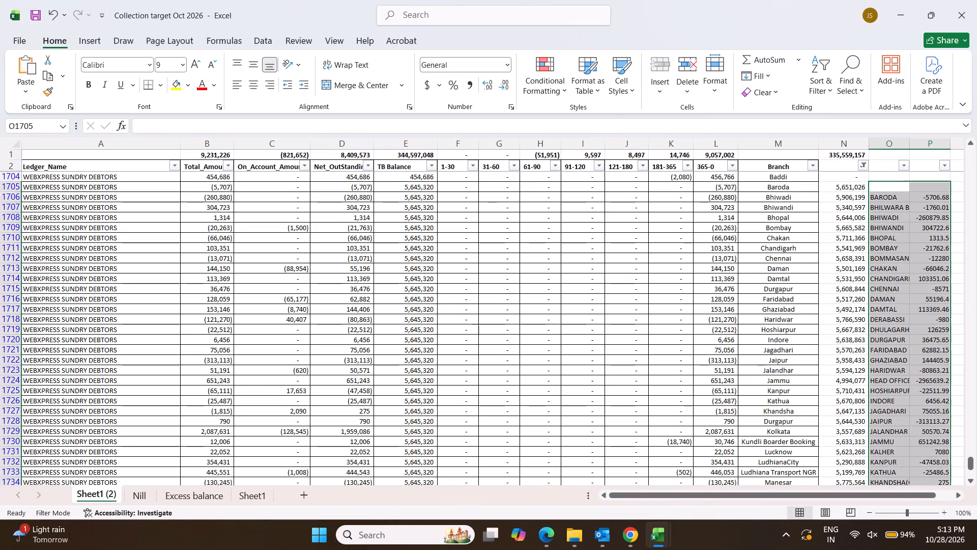
pyautogui.press('Escape')
# Copy the Net_OutStanding amount of the Baroda row, D1705, into its TB Balance cell.
pyautogui.press('Left')
pyautogui.press('Left')
pyautogui.press('Left')
pyautogui.press('Left')
pyautogui.press('Left')
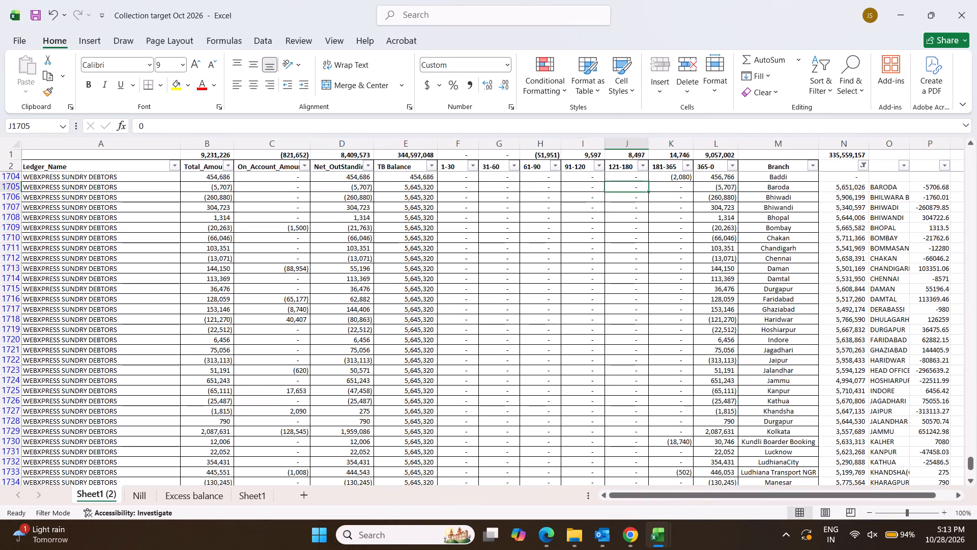
pyautogui.press('Left')
pyautogui.press('Left')
pyautogui.press('Left')
pyautogui.press('Left')
pyautogui.press('Left')
pyautogui.press('Left')
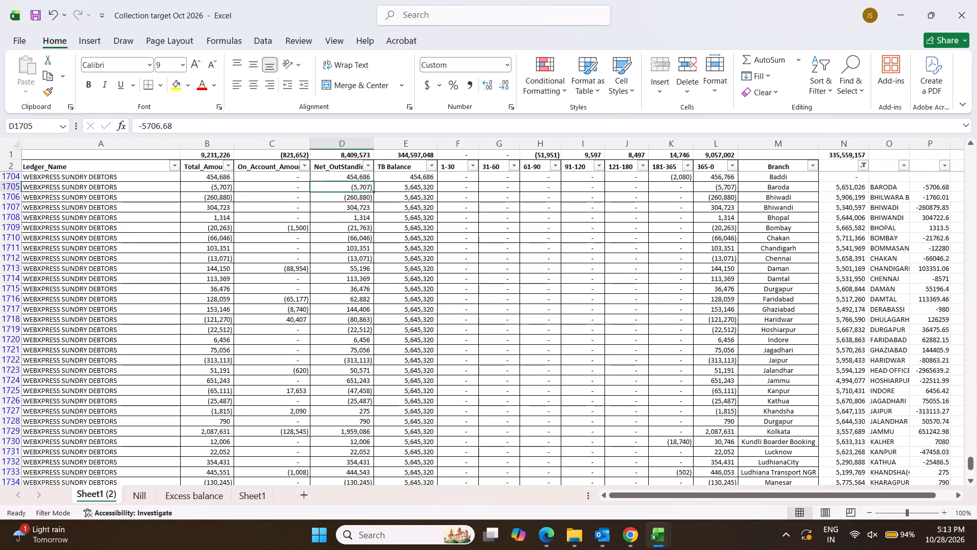
pyautogui.hotkey('ctrl', 'c')
pyautogui.press('Right')
pyautogui.hotkey('ctrl', 'v')
pyautogui.press('Down')
pyautogui.press('Escape')
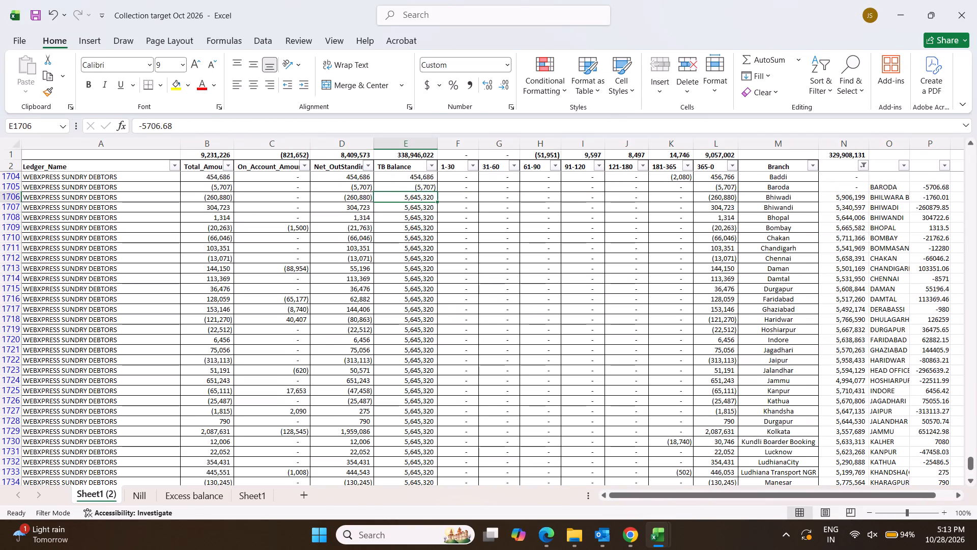
# Clear the BARODA and BHILWARA entries of the pasted branch list, O1705:P1706.
pyautogui.press('Right')
pyautogui.press('Right')
pyautogui.press('Right')
pyautogui.press('Right')
pyautogui.press('Right')
pyautogui.press('Right')
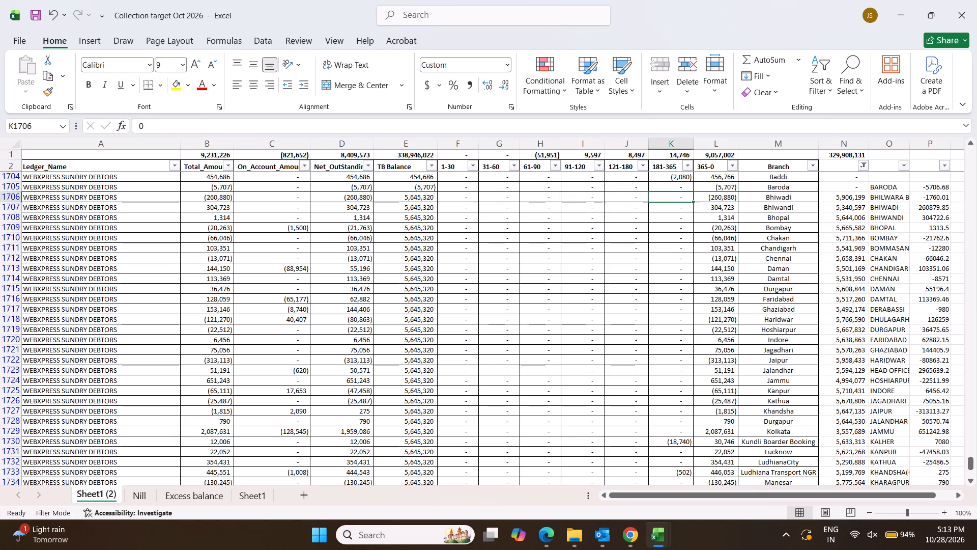
pyautogui.press('Right')
pyautogui.press('Right')
pyautogui.press('Right')
pyautogui.press('Right')
pyautogui.press('Right')
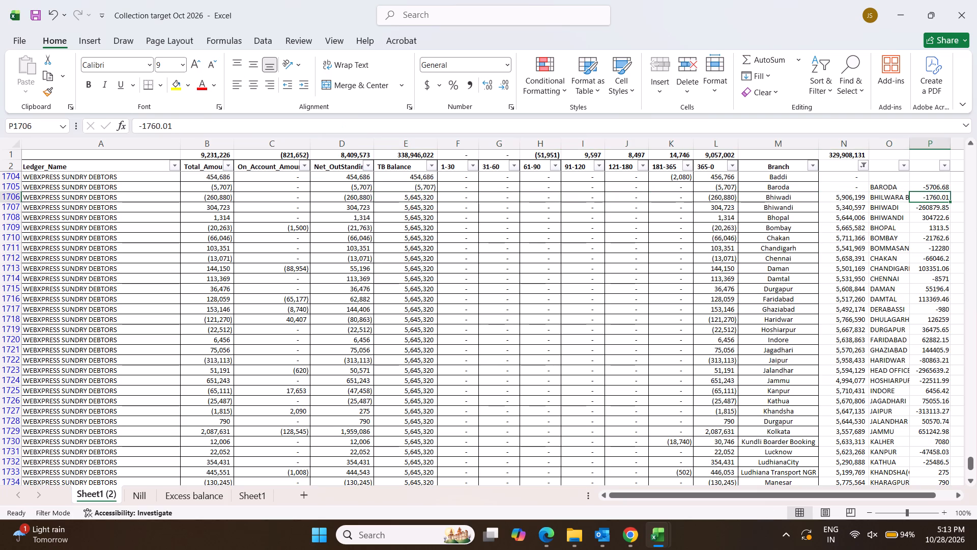
pyautogui.hotkey('shift', 'Left')
pyautogui.hotkey('shift', 'Up')
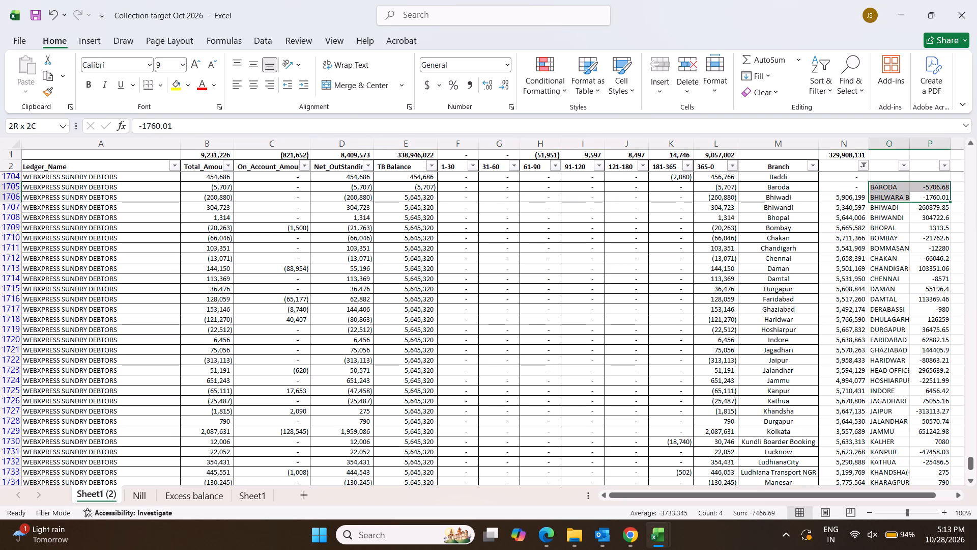
pyautogui.press('Delete')
# Copy the Net_OutStanding amounts for Bhiwadi and Bhiwandi, D1706:D1707, into their TB Balance cells.
pyautogui.press('Down')
pyautogui.press('Left')
pyautogui.press('Left')
pyautogui.press('Left')
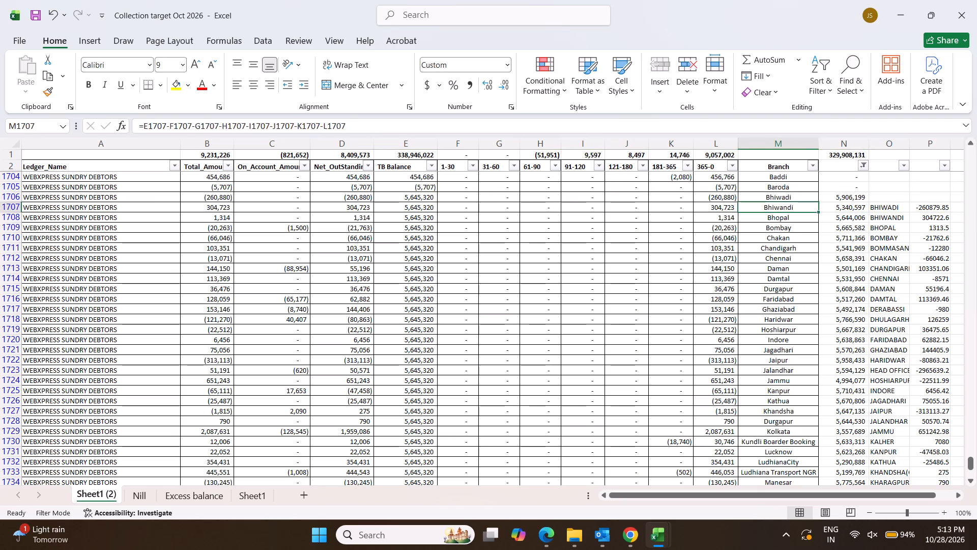
pyautogui.press('Left')
pyautogui.press('Left')
pyautogui.press('Left')
pyautogui.press('Left')
pyautogui.press('Left')
pyautogui.press('Left')
pyautogui.press('Left')
pyautogui.press('Left')
pyautogui.press('Up')
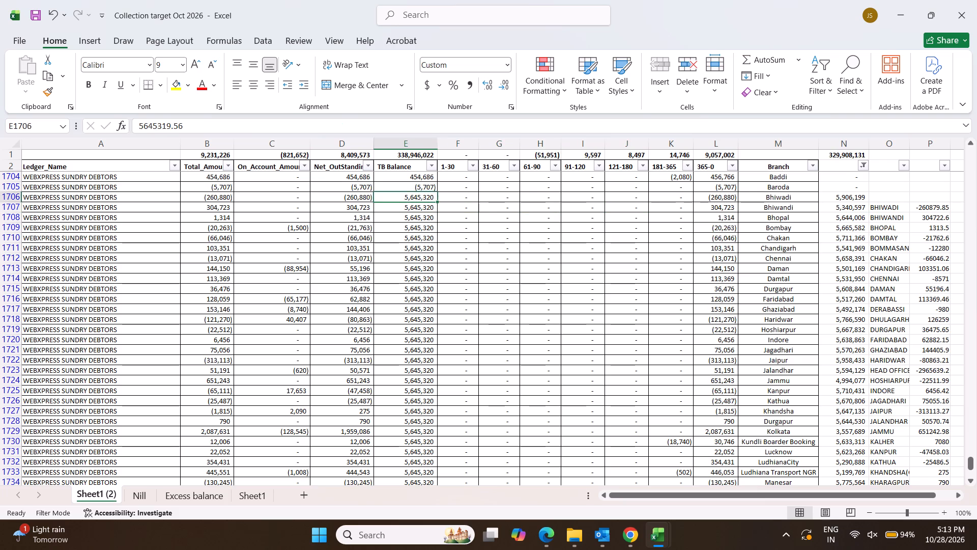
pyautogui.press('Left')
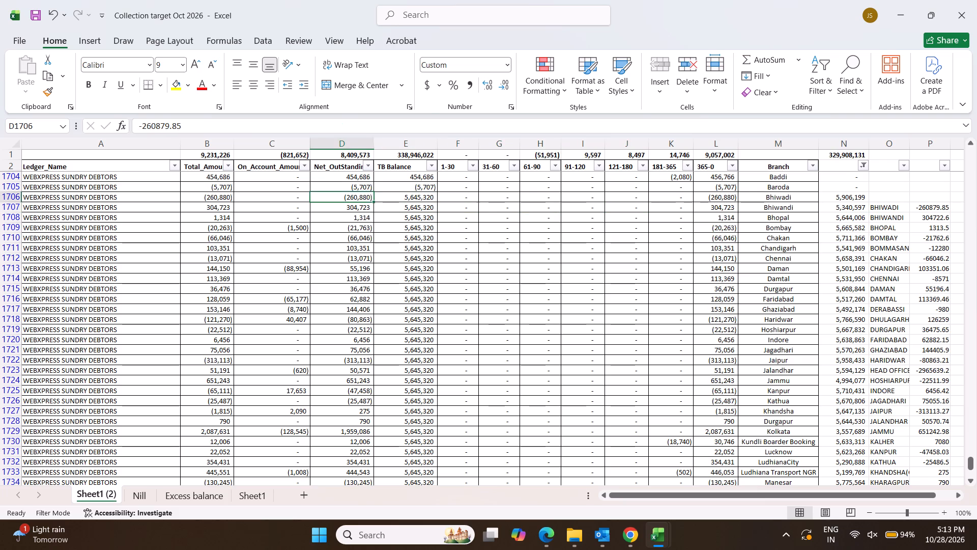
pyautogui.hotkey('shift', 'Down')
pyautogui.hotkey('ctrl', 'c')
pyautogui.press('Right')
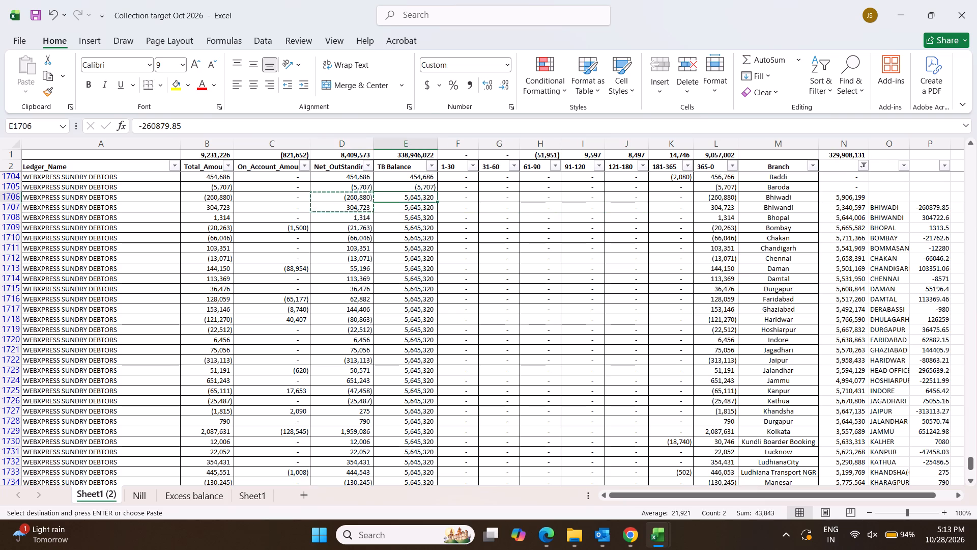
pyautogui.hotkey('ctrl', 'v')
pyautogui.press('Escape')
# Copy the Net_OutStanding amounts for Bhopal and Bombay, D1708:D1709, into their TB Balance cells.
pyautogui.press('Down')
pyautogui.press('Down')
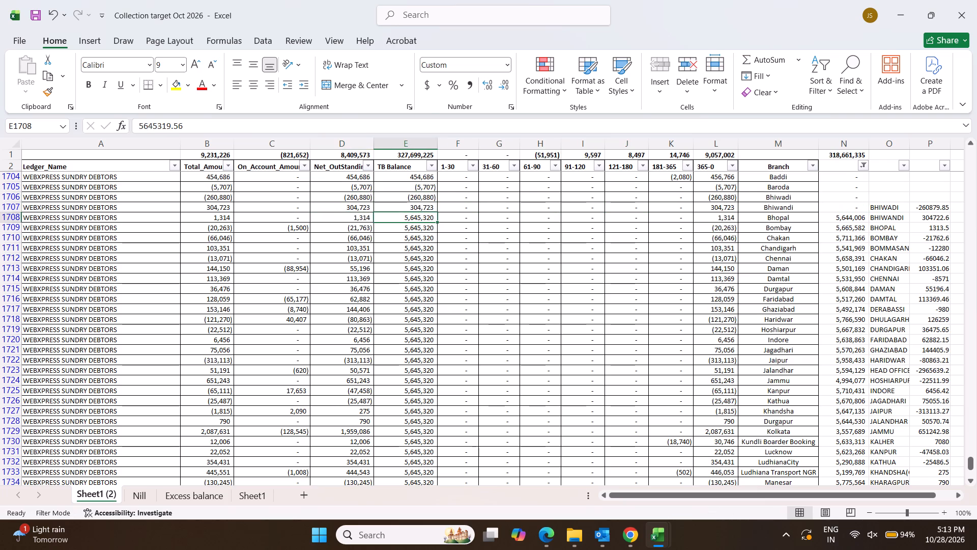
pyautogui.press('Left')
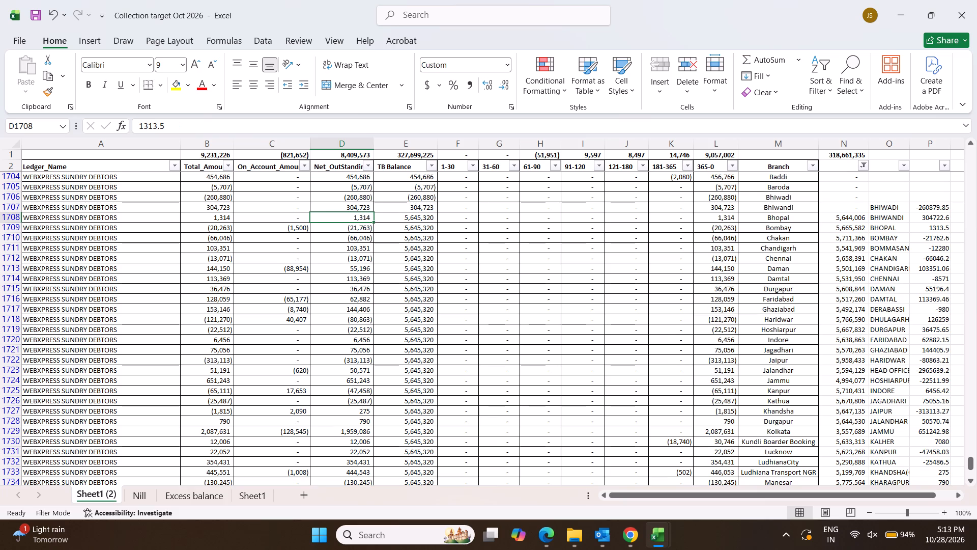
pyautogui.hotkey('shift', 'Down')
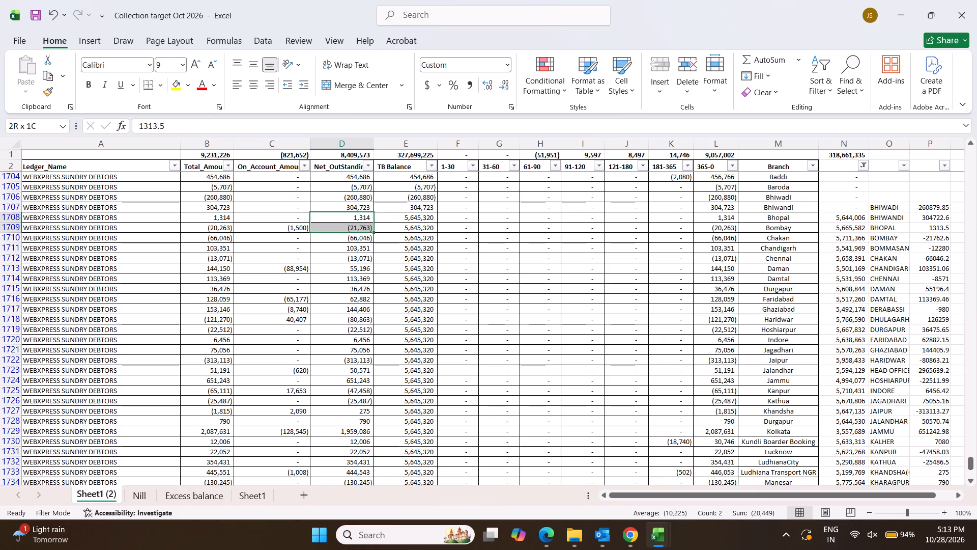
pyautogui.hotkey('shift', 'Down')
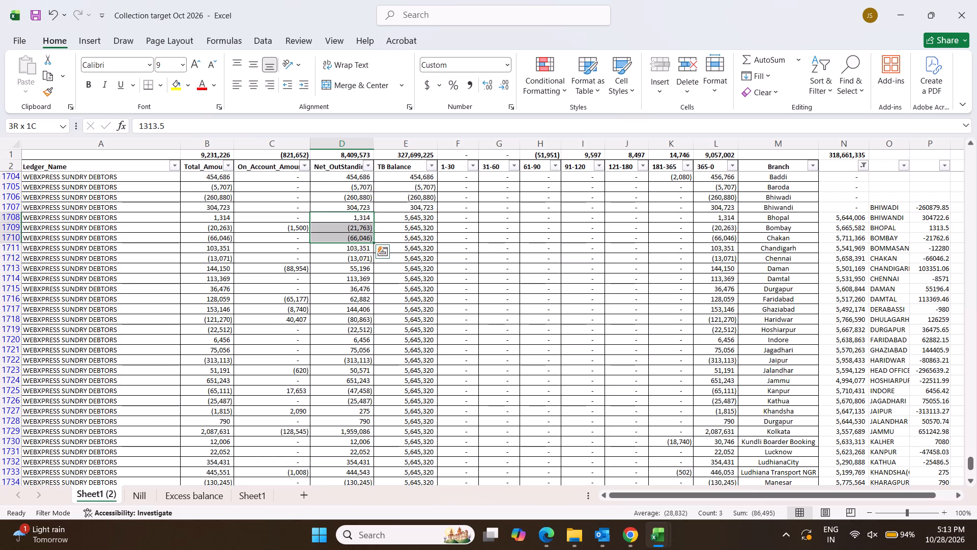
pyautogui.hotkey('shift', 'Up')
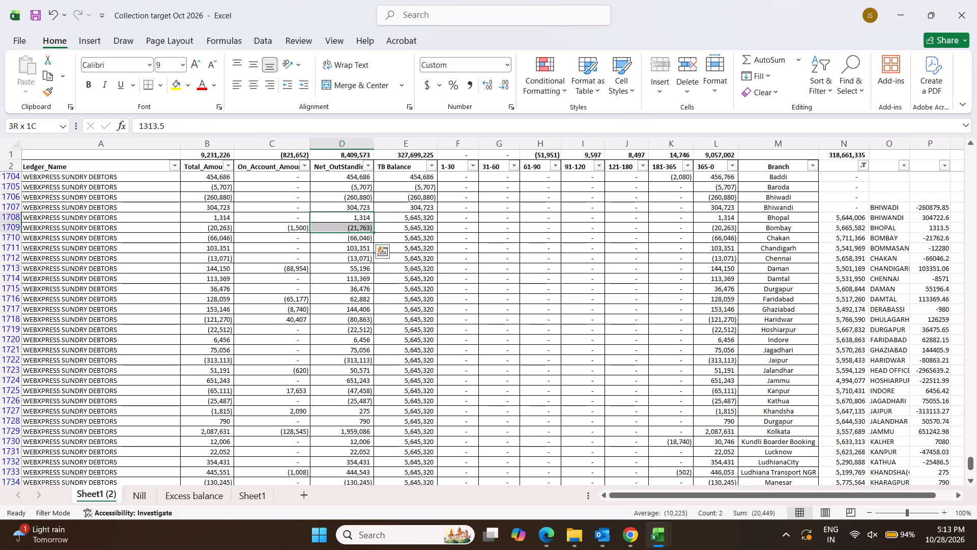
pyautogui.hotkey('ctrl', 'c')
pyautogui.press('Right')
pyautogui.hotkey('ctrl', 'v')
pyautogui.press('Down')
pyautogui.press('Escape')
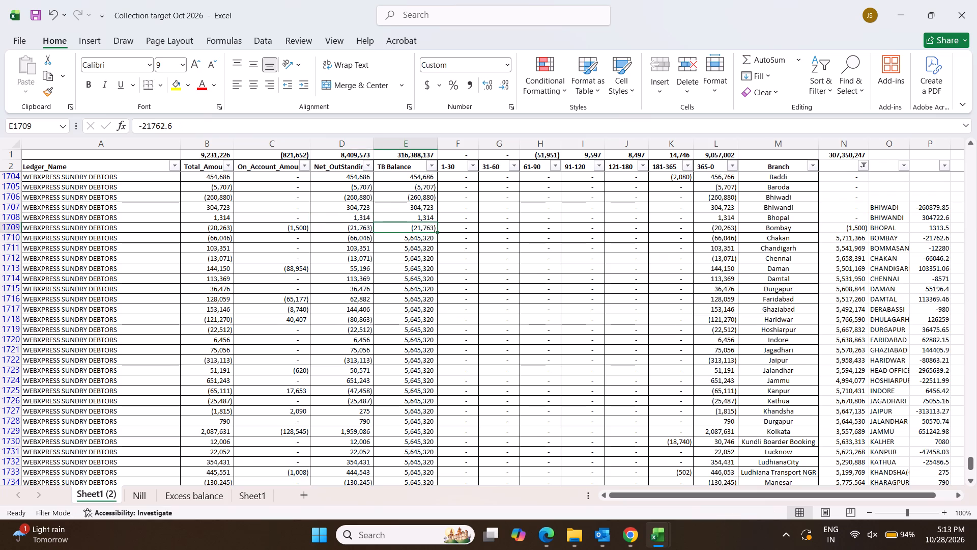
# Set the 365-0 amount of the Bombay row, L1709, to -21763.
pyautogui.press('Right')
pyautogui.press('Right')
pyautogui.press('Right')
pyautogui.press('Right')
pyautogui.press('Right')
pyautogui.press('Right')
pyautogui.press('Right')
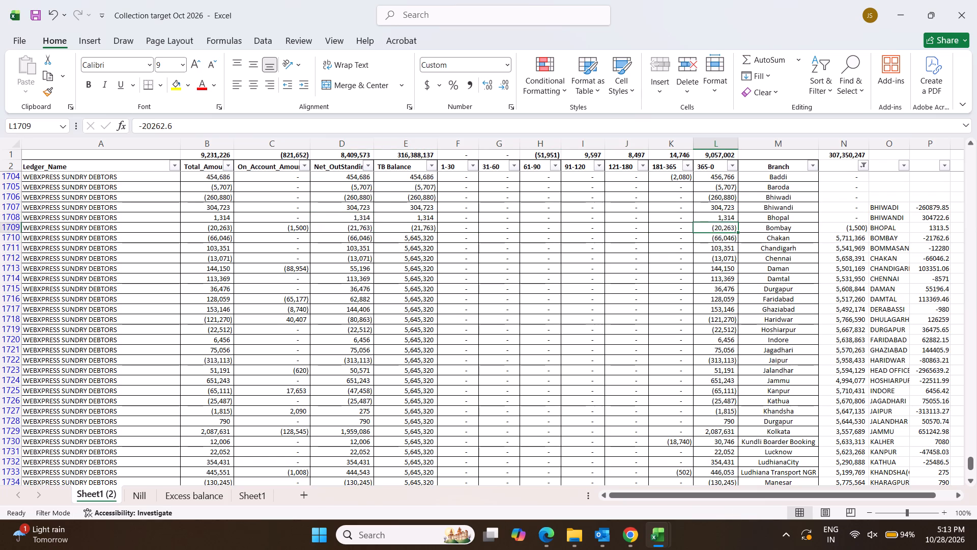
pyautogui.write('-21763')
pyautogui.press('Return')
# Clear the BHIWADI to BOMBAY entries of the pasted branch list, O1707:P1710.
pyautogui.press('Right')
pyautogui.press('Right')
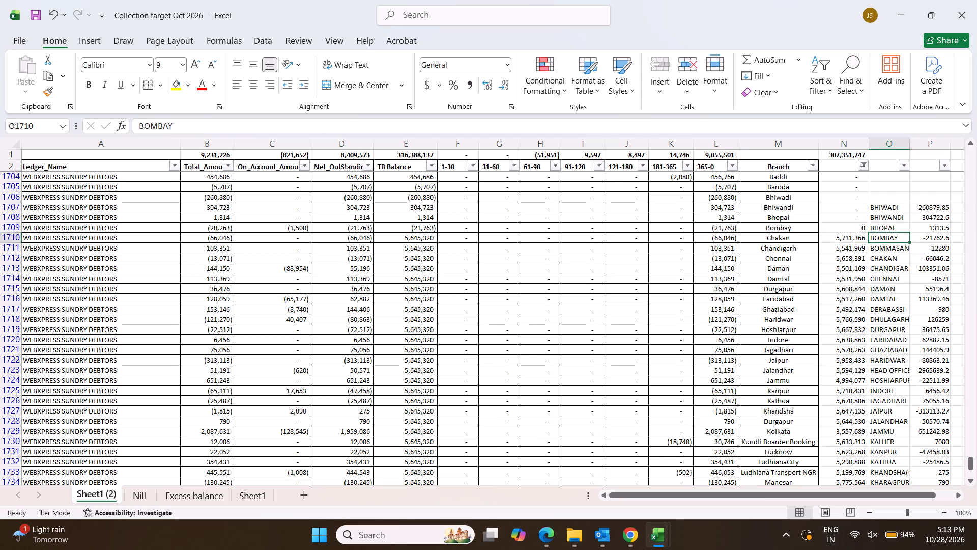
pyautogui.hotkey('shift', 'Right')
pyautogui.hotkey('shift', 'Up')
pyautogui.hotkey('shift', 'Up')
pyautogui.hotkey('shift', 'Up')
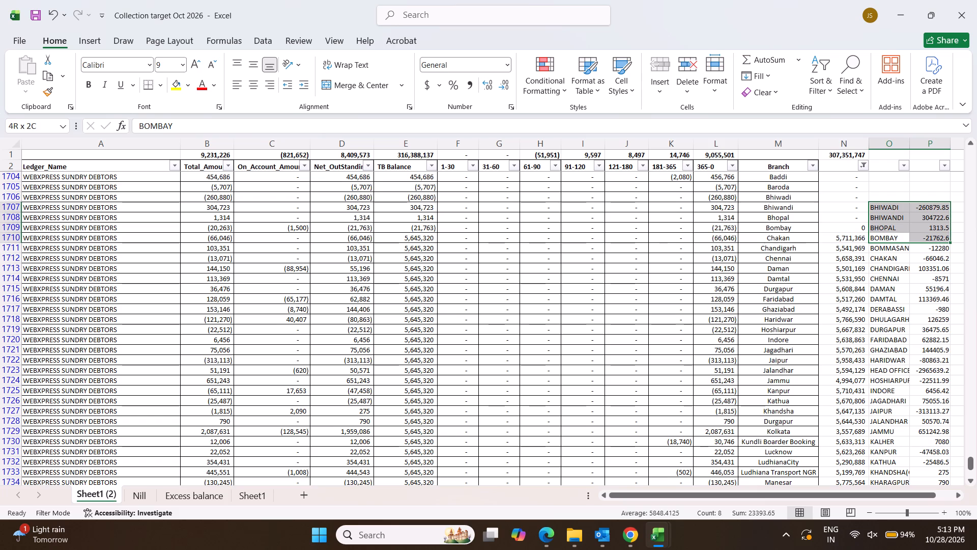
pyautogui.press('Delete')
# Clear the BOMMASANDARA entry of the pasted branch list, O1711:P1711.
pyautogui.press('Down')
pyautogui.press('Down')
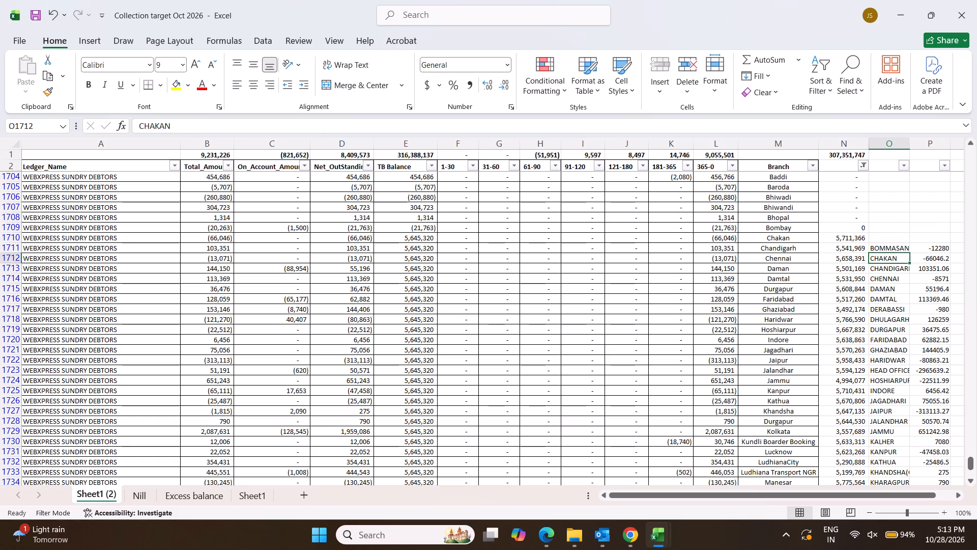
pyautogui.press('Up')
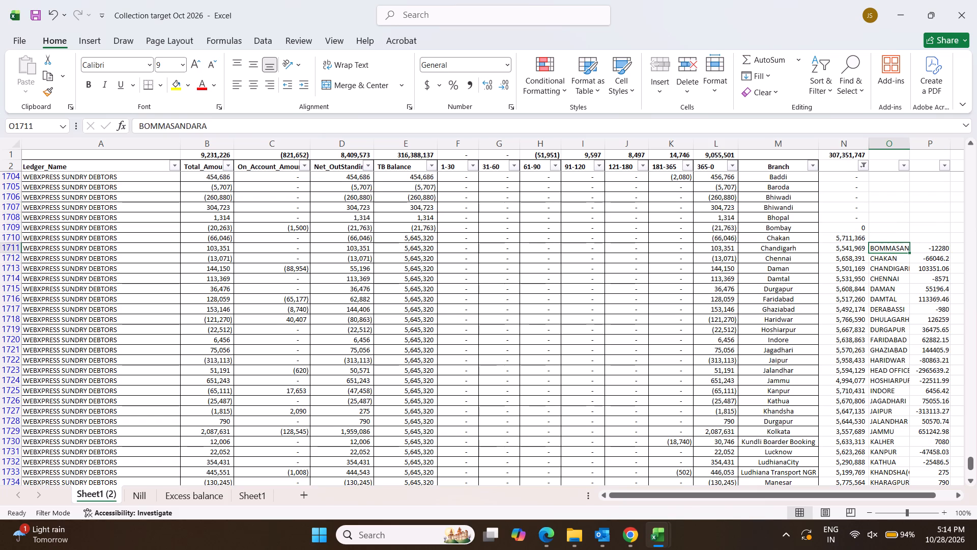
pyautogui.hotkey('shift', 'Right')
pyautogui.press('Delete')
pyautogui.press('Down')
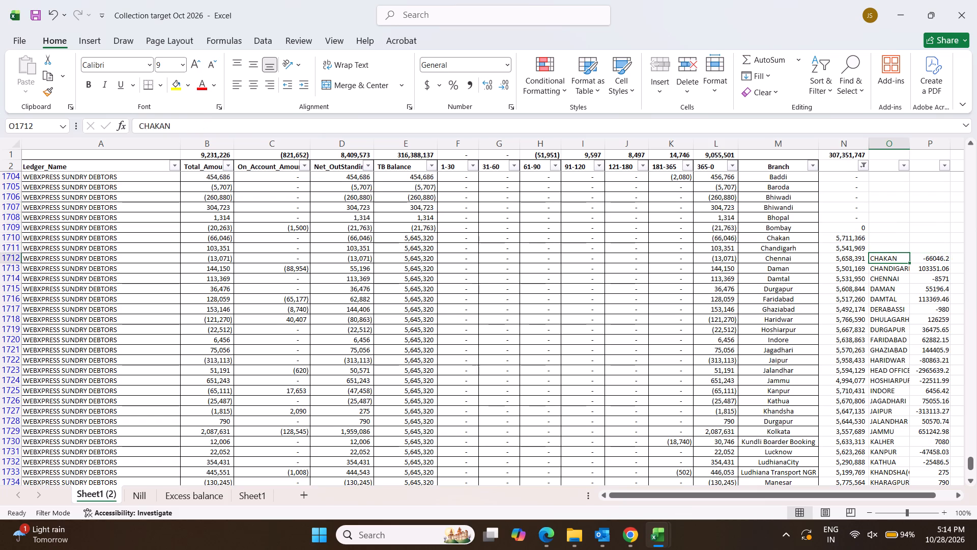
# Move the remaining pasted branch list, from CHAKAN down in columns O:P, up two rows to start at O1710.
pyautogui.hotkey('shift', 'Right')
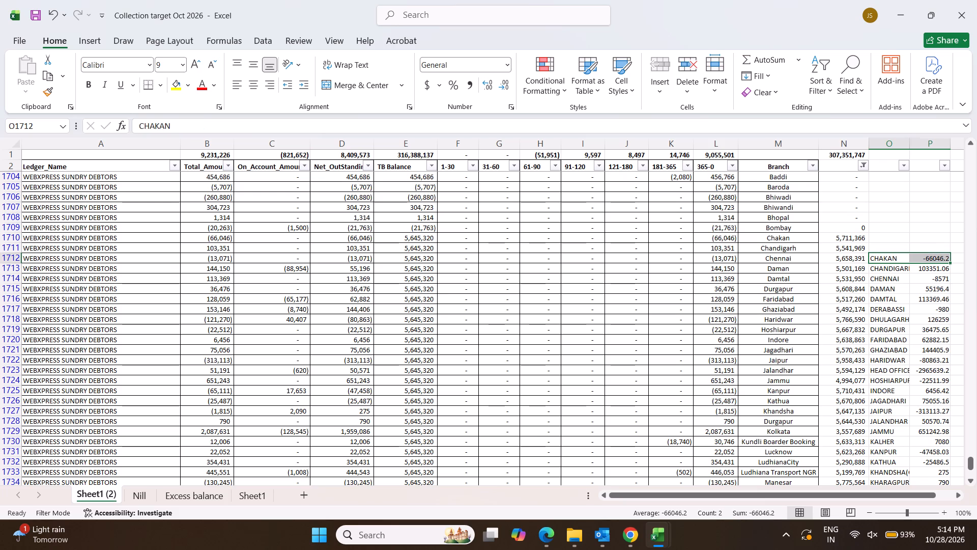
pyautogui.hotkey('ctrl', 'shift', 'Down')
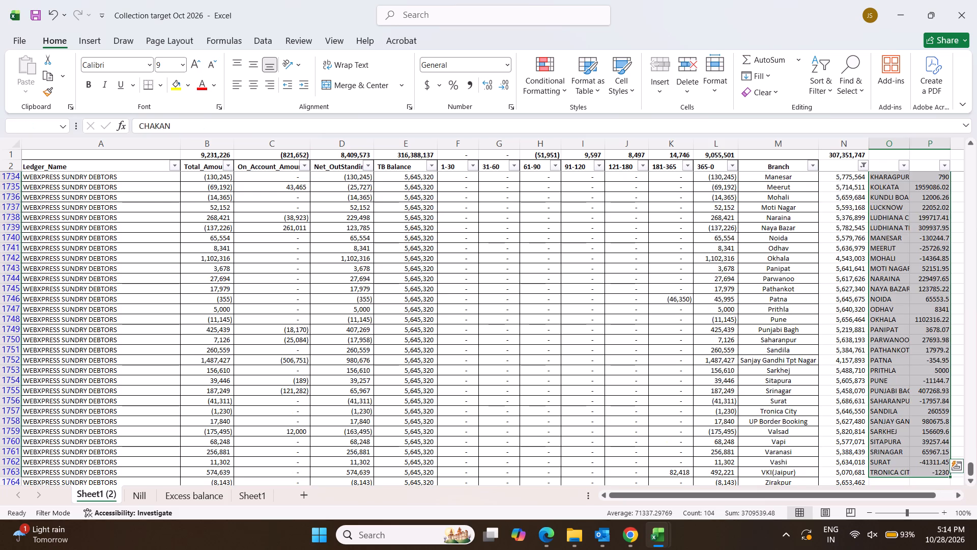
pyautogui.hotkey('ctrl', 'x')
pyautogui.press('Up')
pyautogui.press('Up')
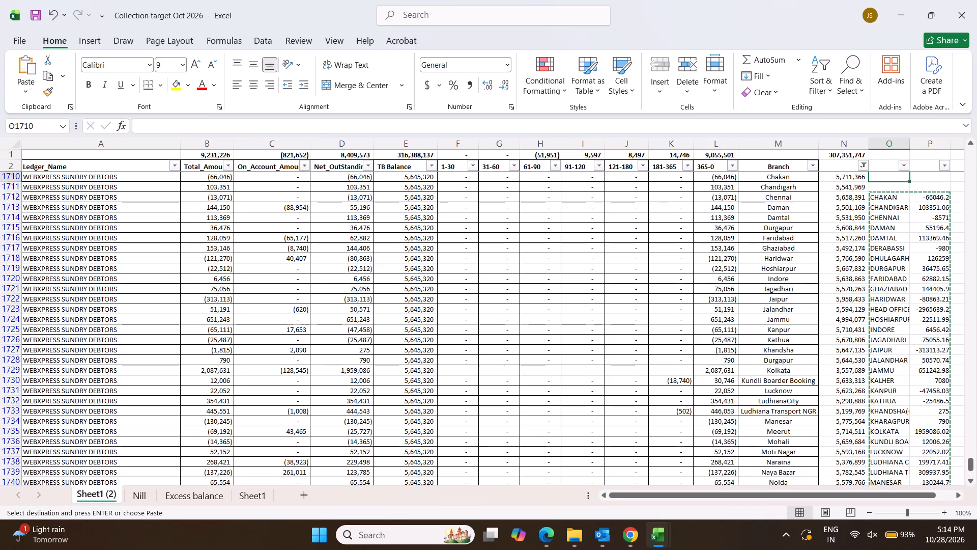
pyautogui.press('Return')
pyautogui.press('Escape')
# Copy the Net_OutStanding amounts for Chakan and Chandigarh, D1710:D1711, into their TB Balance cells.
pyautogui.press('Down')
pyautogui.press('Up')
pyautogui.press('Left')
pyautogui.press('Left')
pyautogui.press('Left')
pyautogui.press('Left')
pyautogui.press('Left')
pyautogui.press('Left')
pyautogui.press('Left')
pyautogui.press('Left')
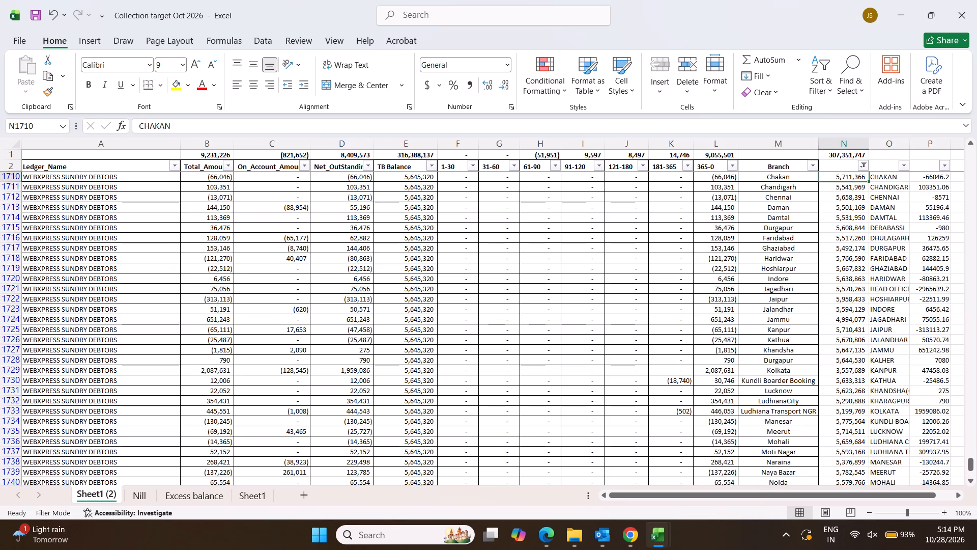
pyautogui.press('Left')
pyautogui.press('Left')
pyautogui.press('Left')
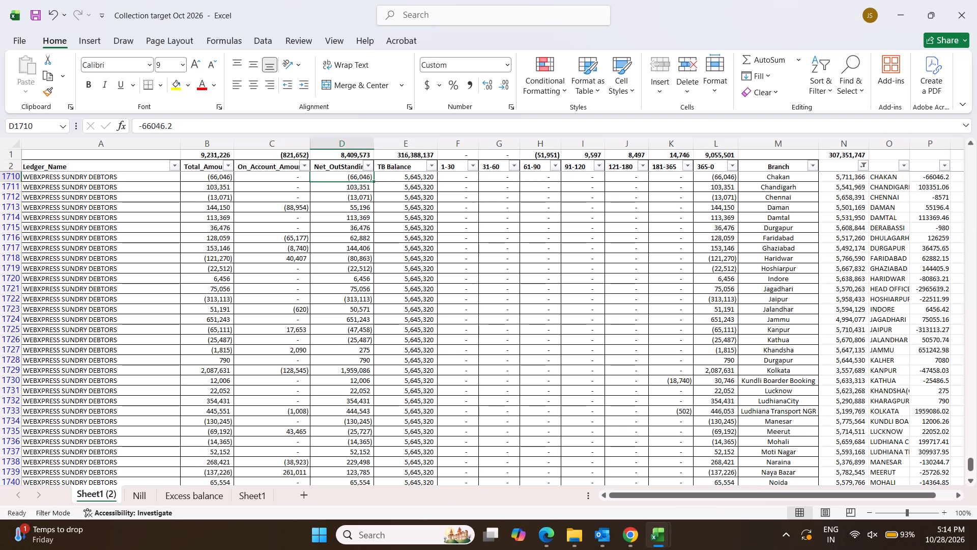
pyautogui.hotkey('shift', 'Down')
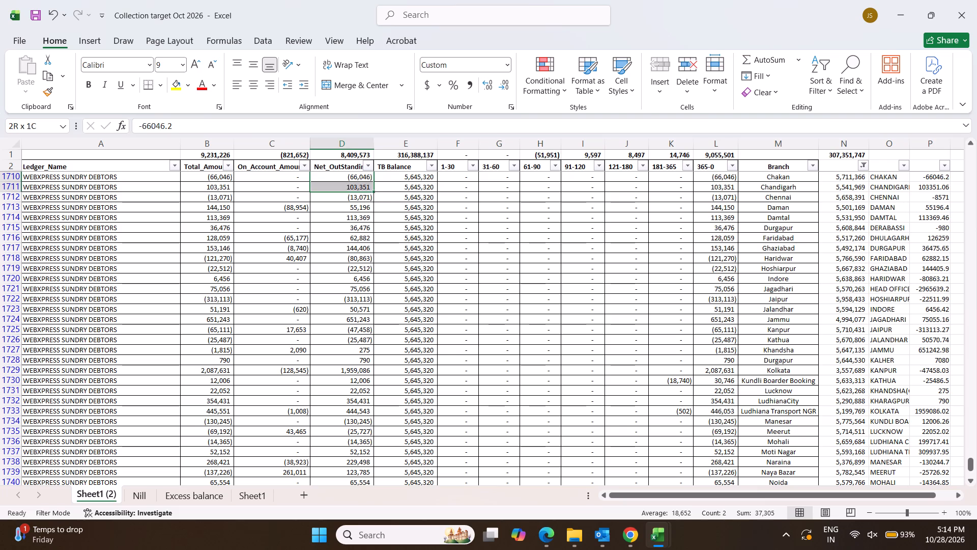
pyautogui.hotkey('ctrl', 'c')
pyautogui.press('Right')
pyautogui.hotkey('ctrl', 'v')
pyautogui.press('Escape')
pyautogui.press('Down')
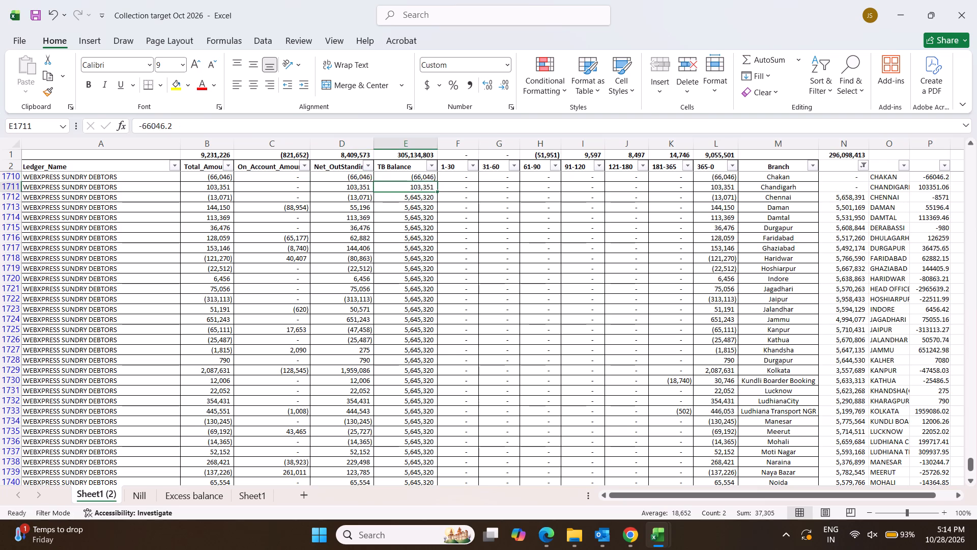
pyautogui.press('Down')
pyautogui.scroll(3, 495, 403)
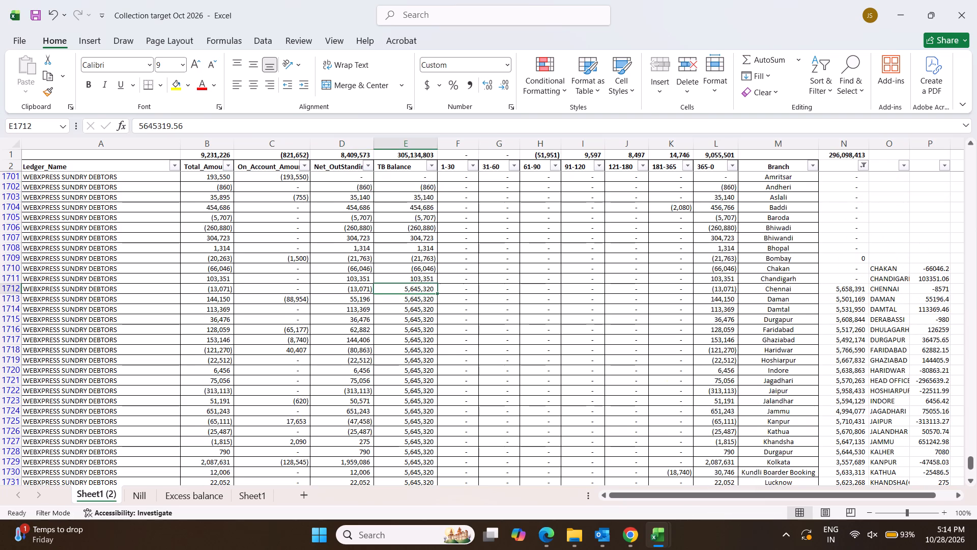
# Set Chennai's TB Balance, E1712, to -8571 to match the pasted branch list.
pyautogui.scroll(-2, 524, 404)
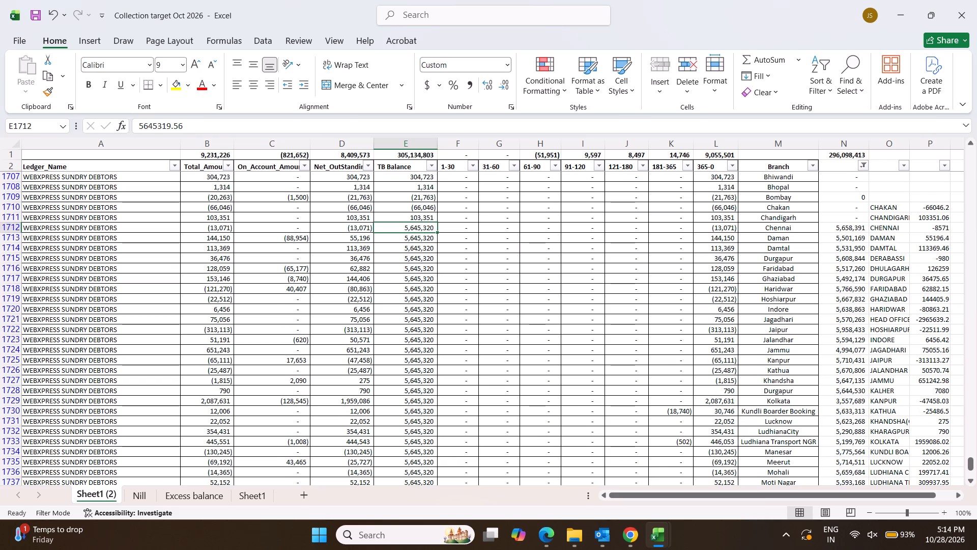
pyautogui.press('Right')
pyautogui.press('Right')
pyautogui.press('Right')
pyautogui.press('Right')
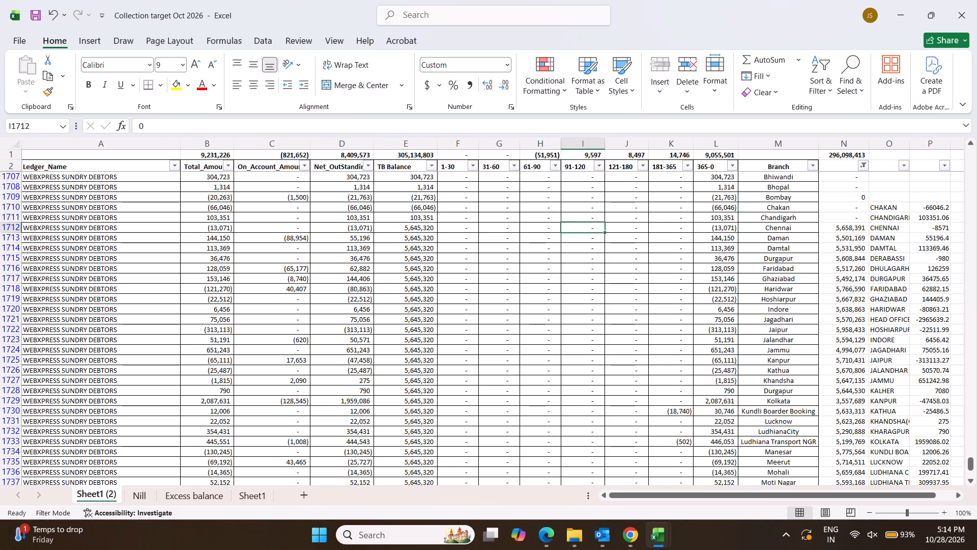
pyautogui.press('Right')
pyautogui.press('Right')
pyautogui.press('Left')
pyautogui.press('Left')
pyautogui.press('Left')
pyautogui.press('Left')
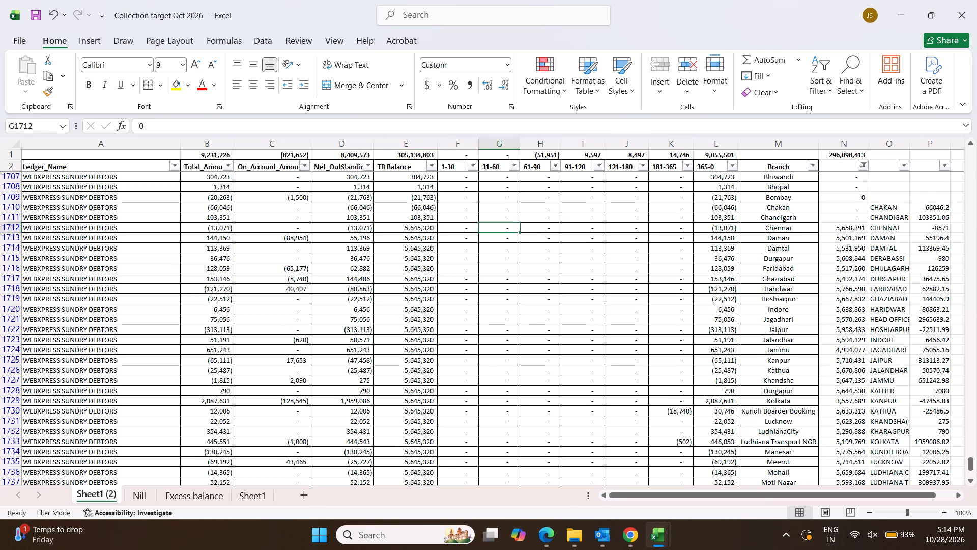
pyautogui.press('Left')
pyautogui.press('Left')
pyautogui.press('Left')
pyautogui.press('Right')
pyautogui.press('Right')
pyautogui.press('Left')
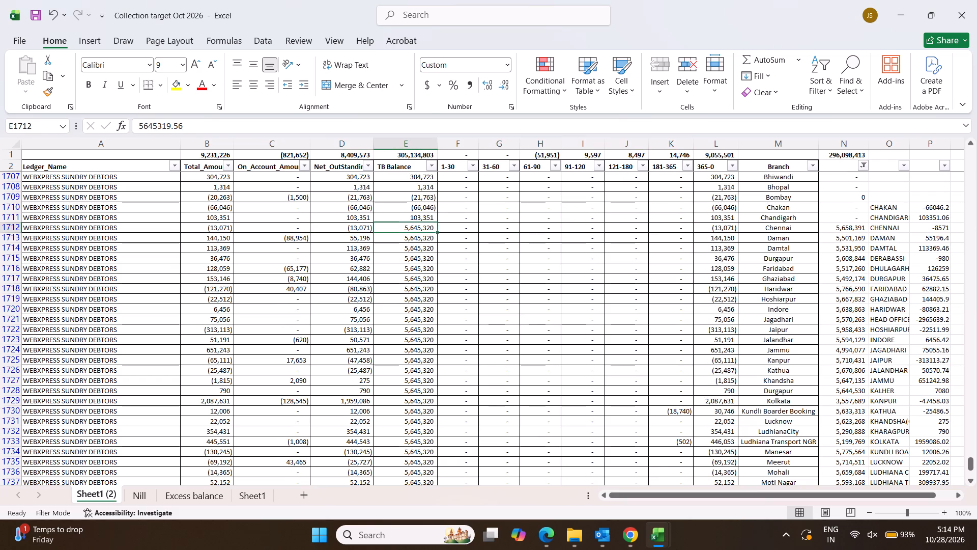
pyautogui.write('-8571')
pyautogui.press('Return')
# Copy the Net_OutStanding amounts for Daman and Damtal, D1713:D1714, into their TB Balance cells.
pyautogui.press('Left')
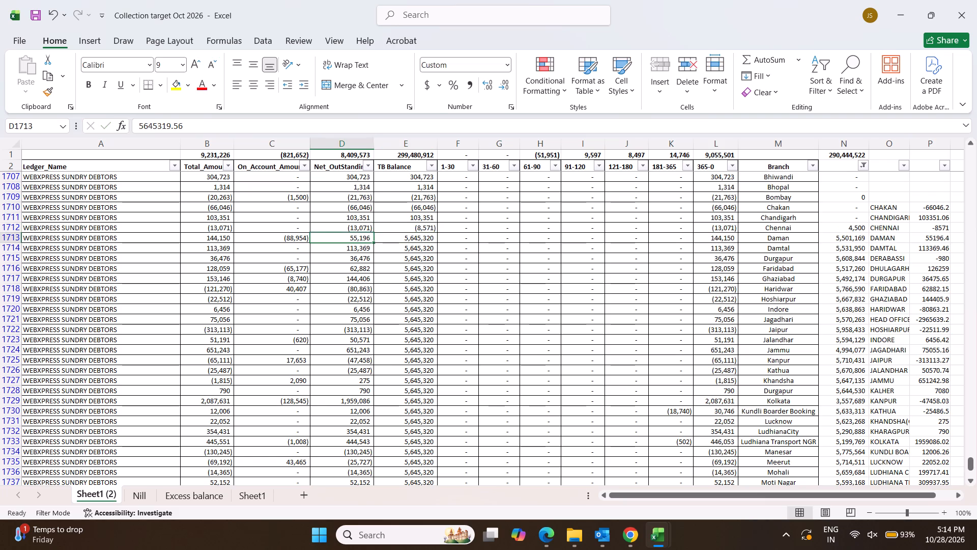
pyautogui.hotkey('shift', 'Down')
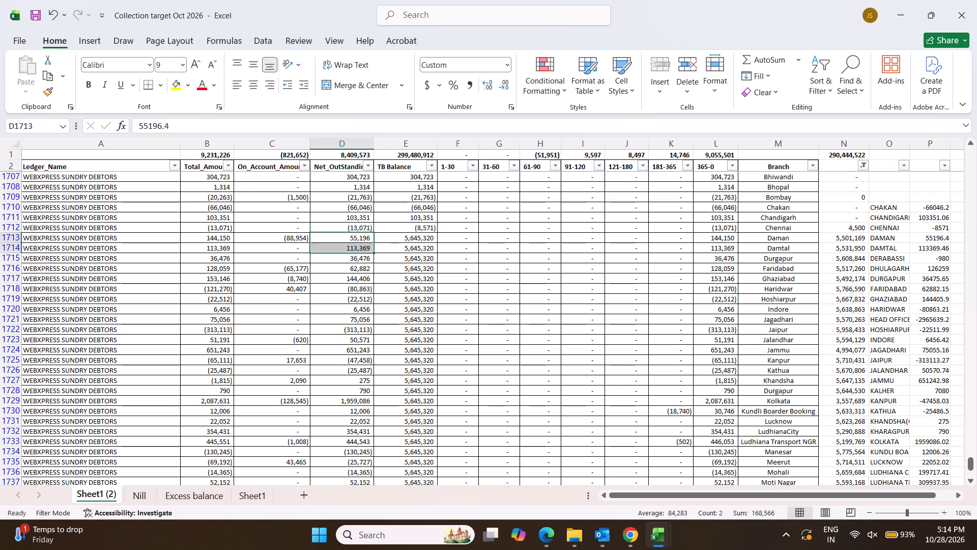
pyautogui.hotkey('ctrl', 'c')
pyautogui.press('Right')
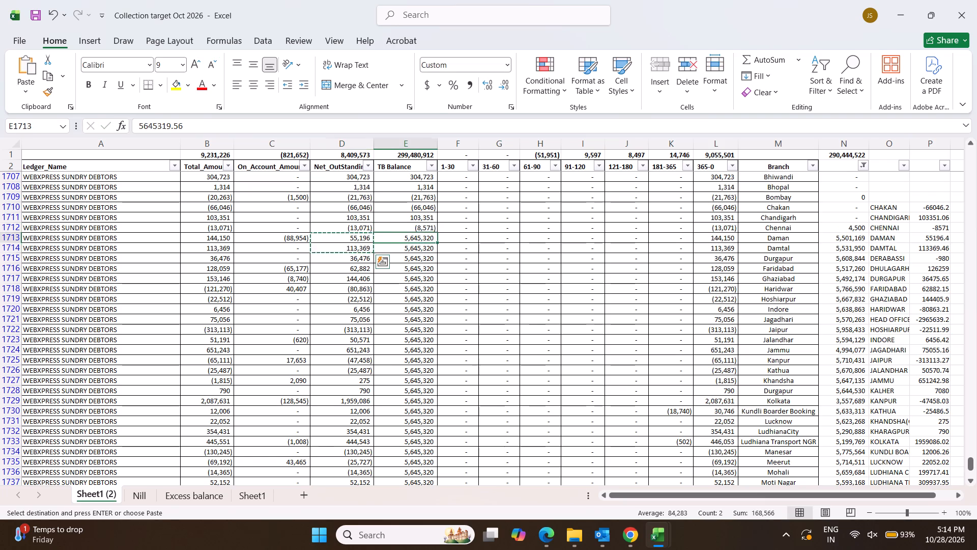
pyautogui.press('Return')
pyautogui.press('Escape')
# Set the 365-0 ageing amounts in column L to 55196 for Daman and -8571 for Chennai.
pyautogui.press('Right')
pyautogui.press('Right')
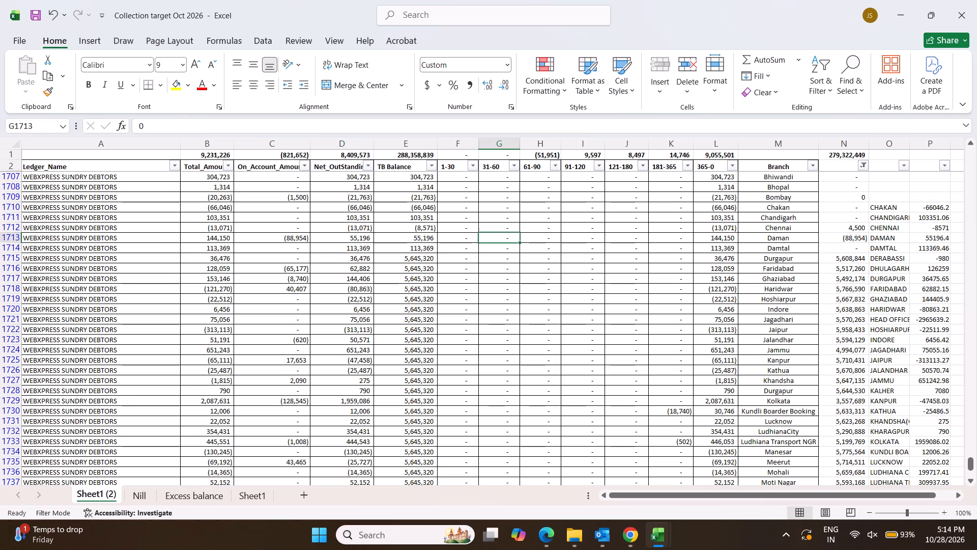
pyautogui.press('Right')
pyautogui.press('Right')
pyautogui.press('Right')
pyautogui.press('Right')
pyautogui.press('Right')
pyautogui.write('55196')
pyautogui.press('Return')
pyautogui.press('Up')
pyautogui.press('Up')
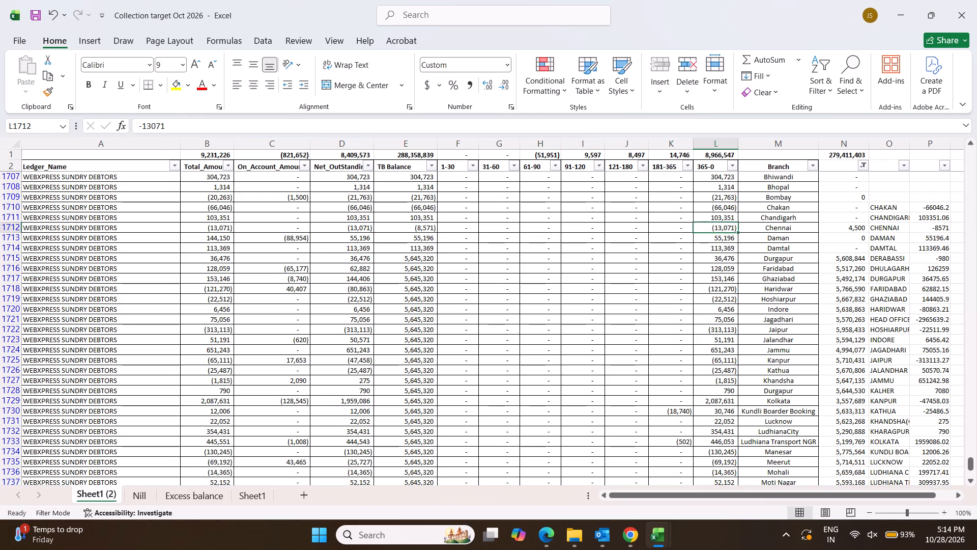
pyautogui.write('-8571')
pyautogui.press('Return')
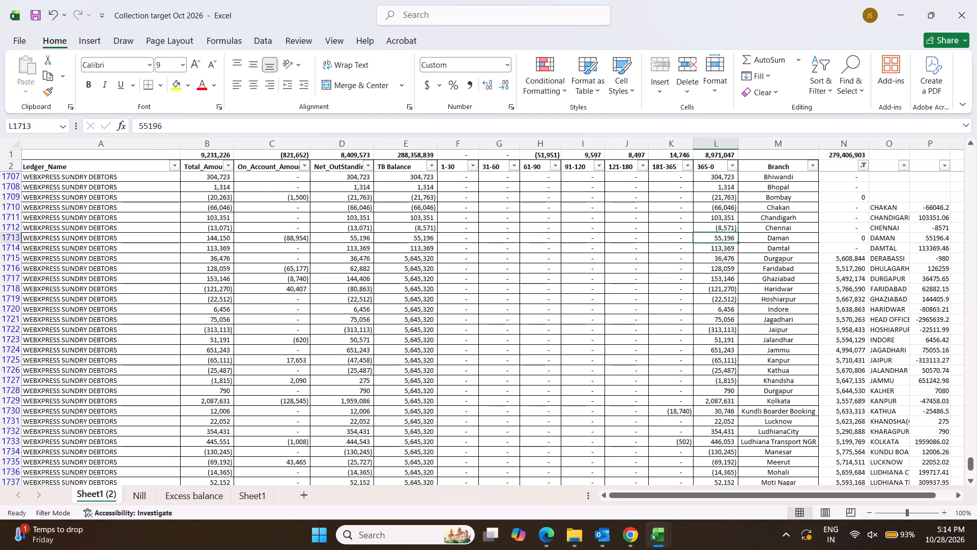
# Clear the CHAKAN to DHULAGARH(WB) entries of the pasted branch list, O1710:P1716.
pyautogui.press('Down')
pyautogui.press('Down')
pyautogui.press('Down')
pyautogui.press('Up')
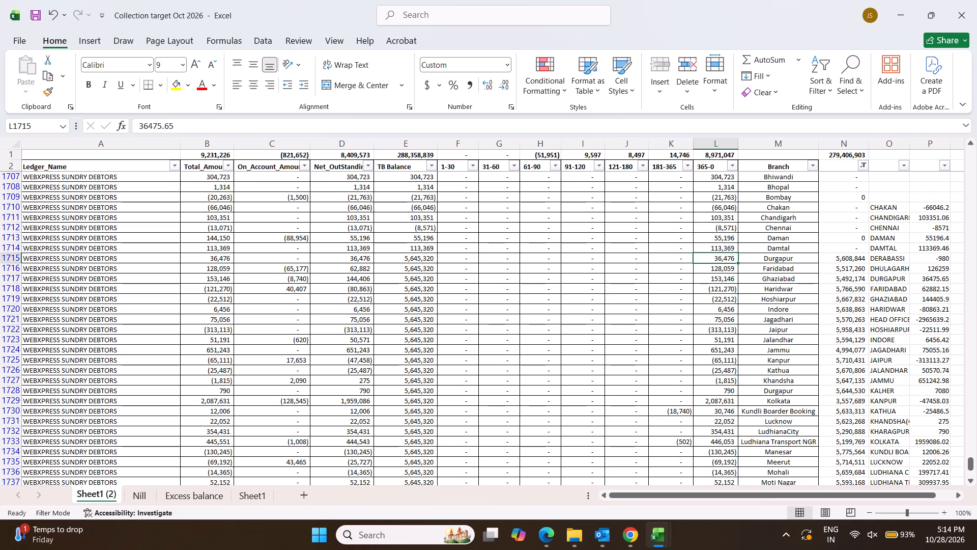
pyautogui.press('Right')
pyautogui.press('Right')
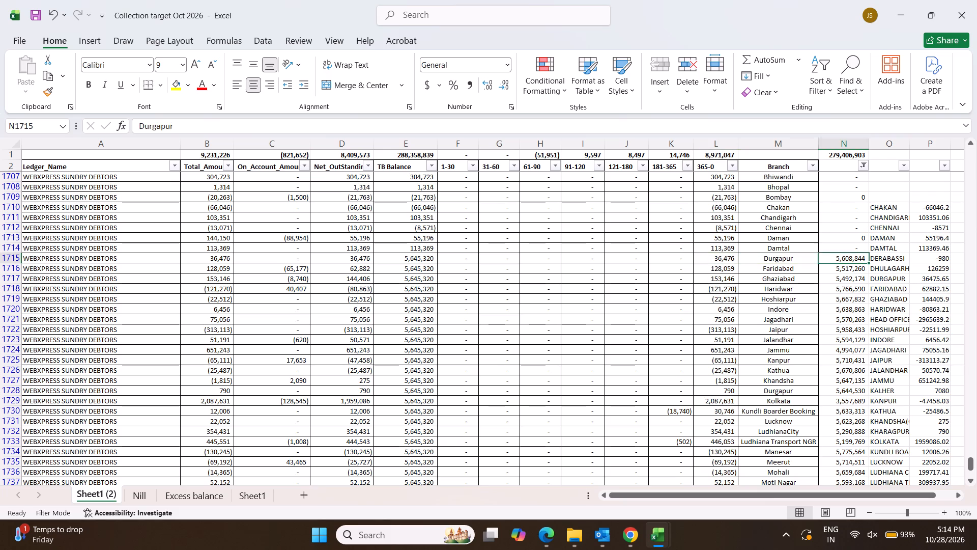
pyautogui.press('Right')
pyautogui.press('Down')
pyautogui.hotkey('shift', 'Right')
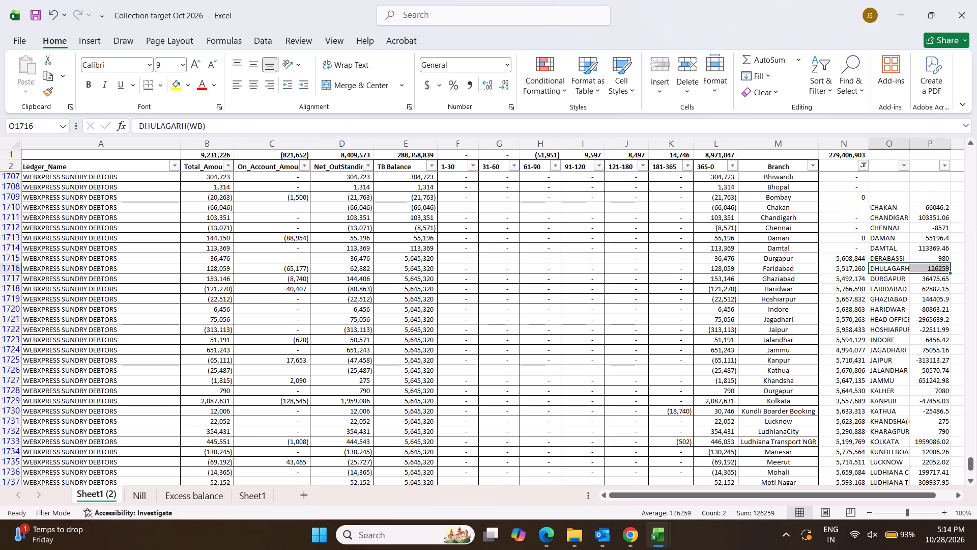
pyautogui.hotkey('shift', 'Up')
pyautogui.hotkey('shift', 'Up')
pyautogui.hotkey('shift', 'Up')
pyautogui.hotkey('shift', 'Up')
pyautogui.hotkey('shift', 'Up')
pyautogui.hotkey('shift', 'Up')
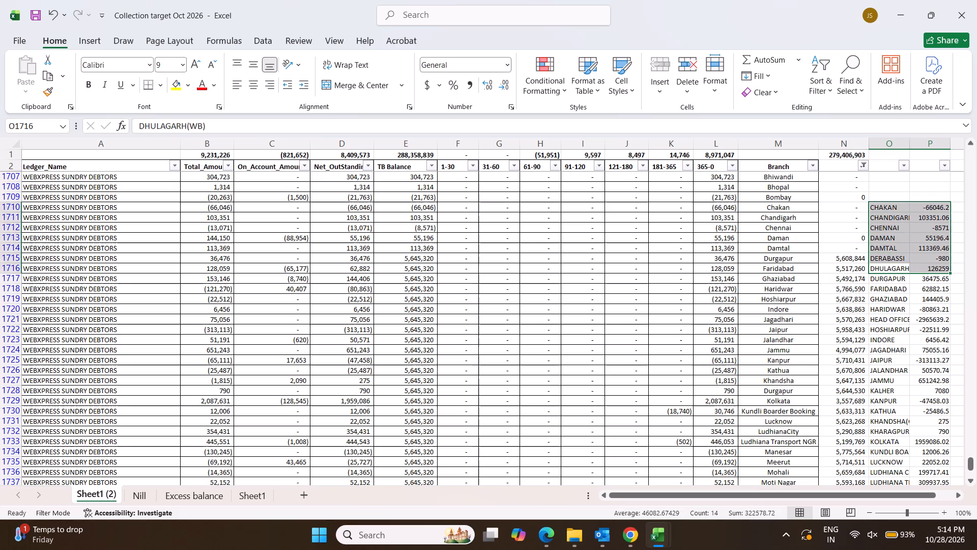
pyautogui.press('Delete')
# Copy the Net_OutStanding amounts for Durgapur through Haridwar, D1715:D1718, into their TB Balance cells.
pyautogui.press('Down')
pyautogui.press('Down')
pyautogui.press('Up')
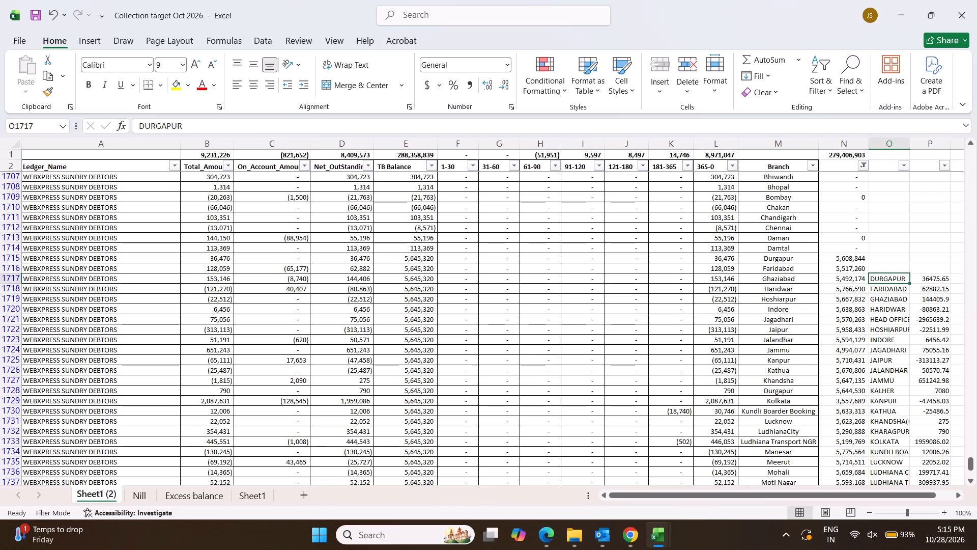
pyautogui.press('Up')
pyautogui.press('Up')
pyautogui.press('Left')
pyautogui.press('Left')
pyautogui.press('Left')
pyautogui.press('Left')
pyautogui.press('Left')
pyautogui.press('Left')
pyautogui.press('Left')
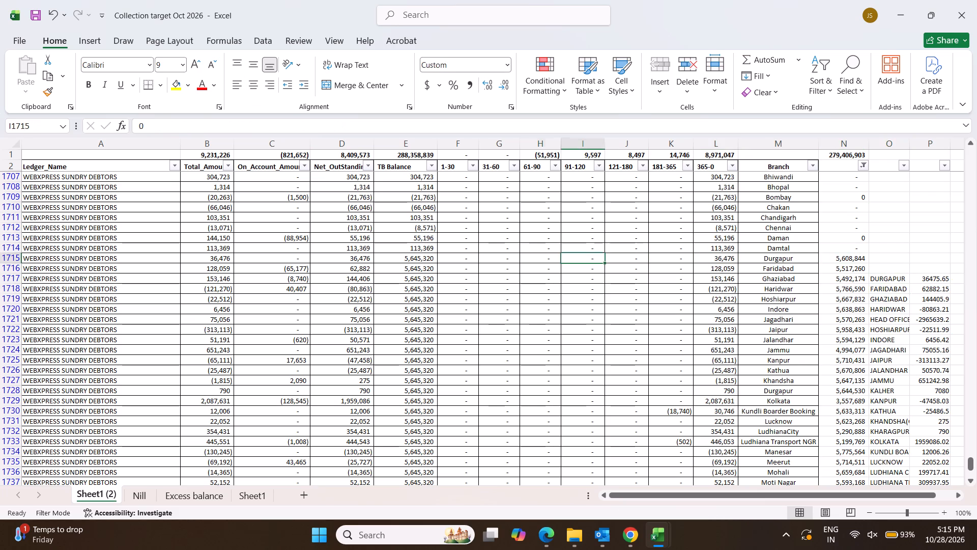
pyautogui.press('Left')
pyautogui.press('Left')
pyautogui.press('Left')
pyautogui.press('Left')
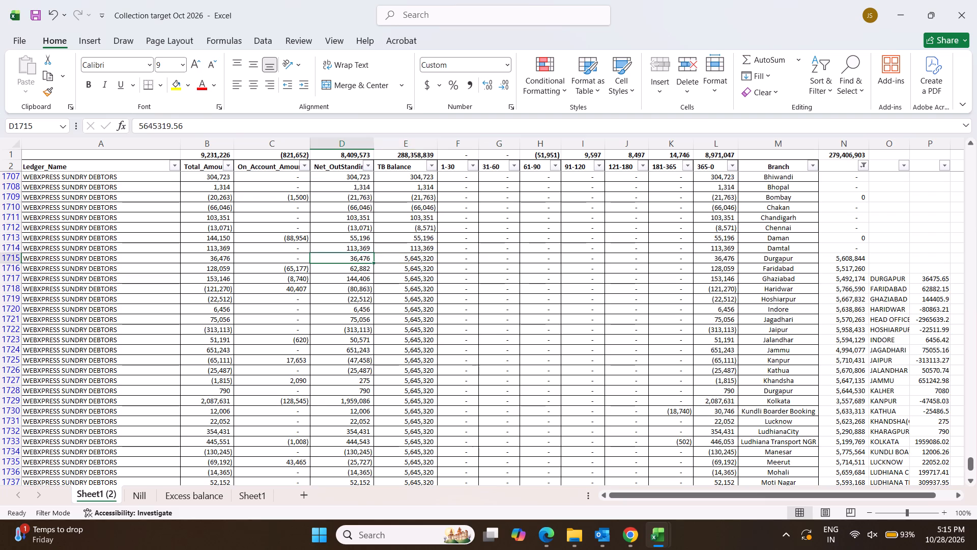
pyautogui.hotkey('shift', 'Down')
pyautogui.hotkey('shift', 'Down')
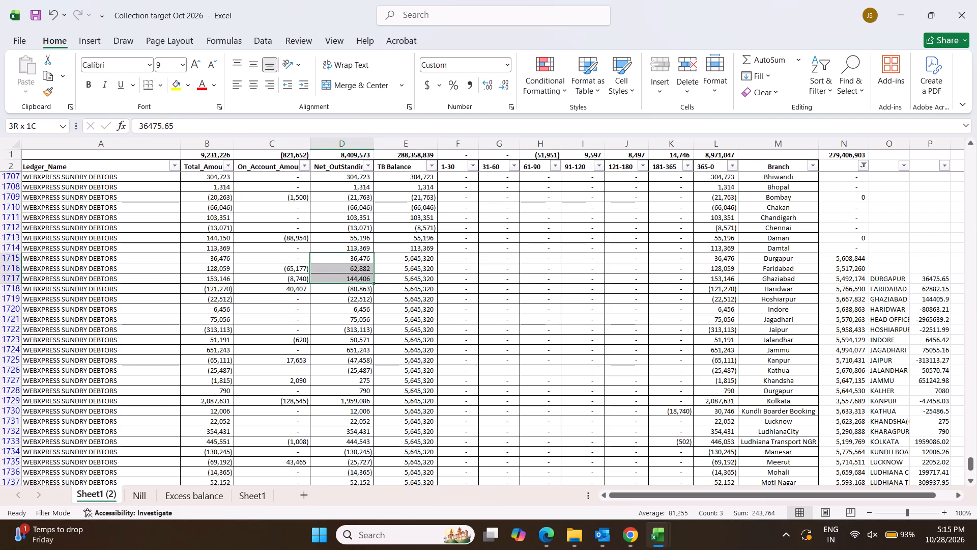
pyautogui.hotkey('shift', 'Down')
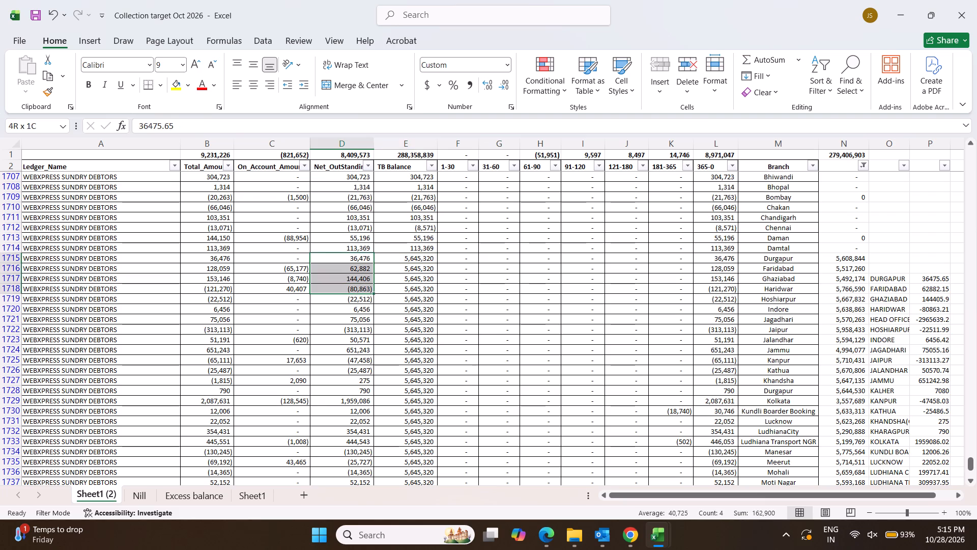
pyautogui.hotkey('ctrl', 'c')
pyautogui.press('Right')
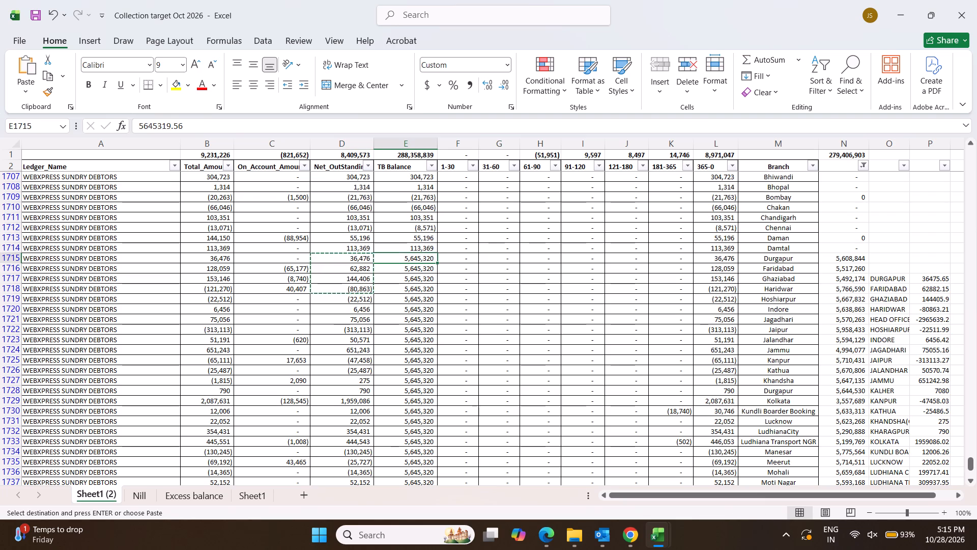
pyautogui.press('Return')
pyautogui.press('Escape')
# Set the 365-0 ageing amounts in column L to 62882 for Faridabad, 144406 for Ghaziabad and -80863 for Haridwar.
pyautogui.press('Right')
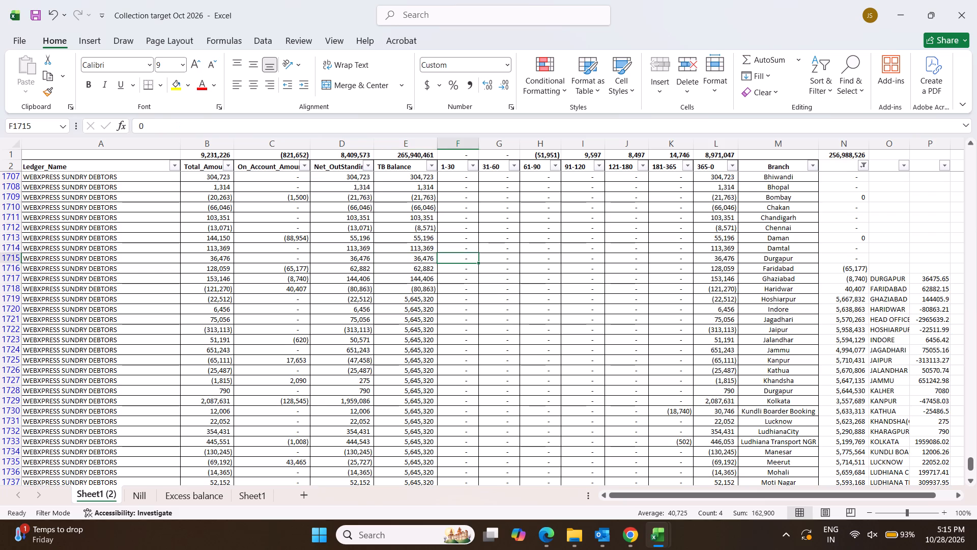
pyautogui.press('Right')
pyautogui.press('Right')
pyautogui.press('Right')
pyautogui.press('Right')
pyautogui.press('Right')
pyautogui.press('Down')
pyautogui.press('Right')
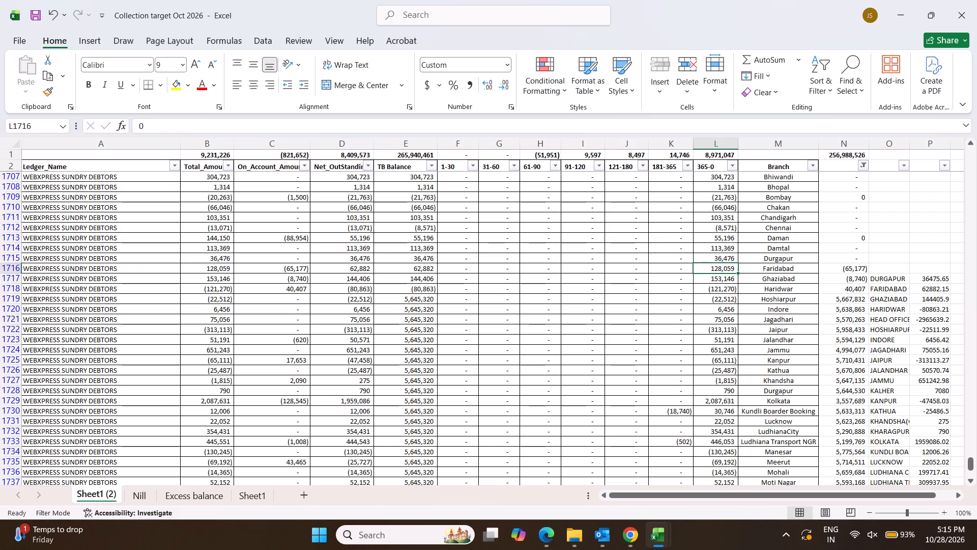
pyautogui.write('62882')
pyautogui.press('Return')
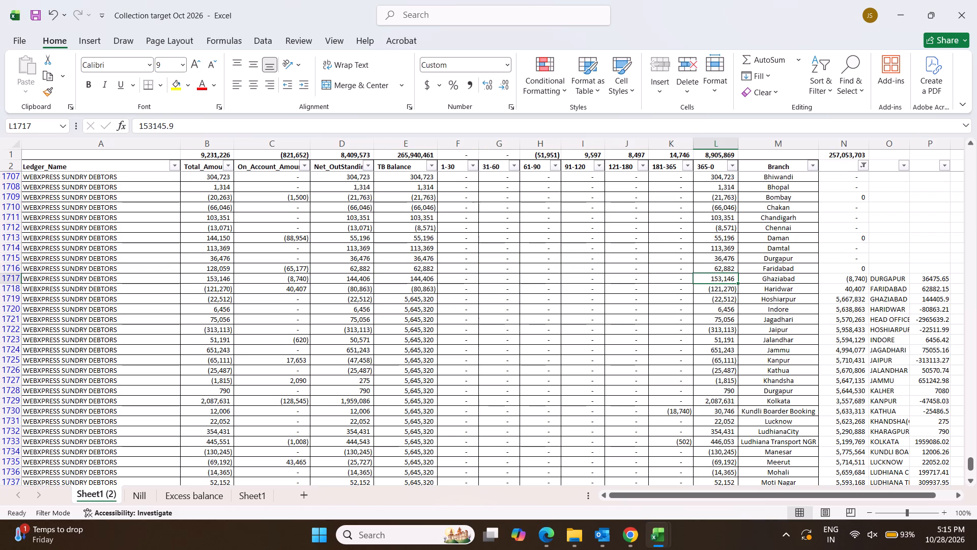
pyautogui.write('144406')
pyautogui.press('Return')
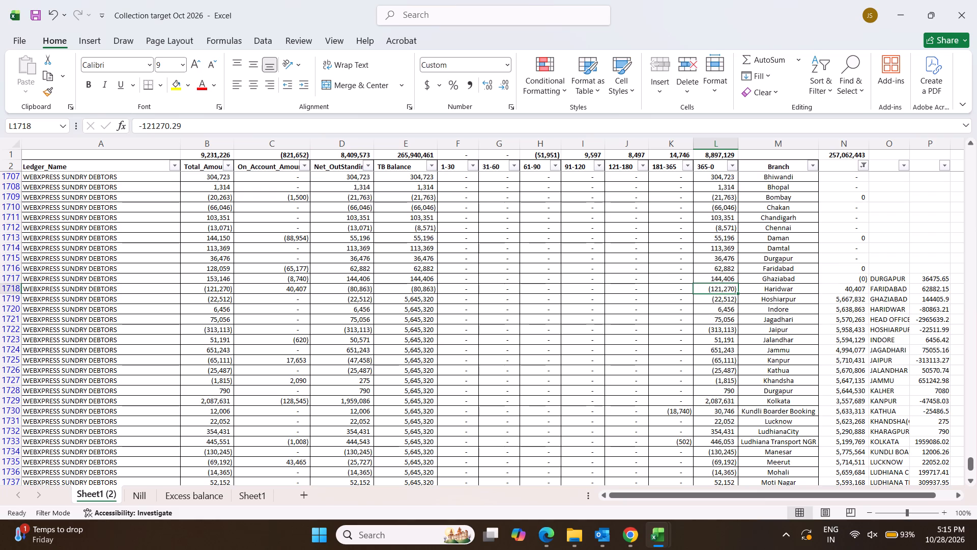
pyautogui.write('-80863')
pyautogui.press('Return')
# Clear the DURGAPUR to HEAD OFFICE entries of the pasted branch list, O1717:P1721.
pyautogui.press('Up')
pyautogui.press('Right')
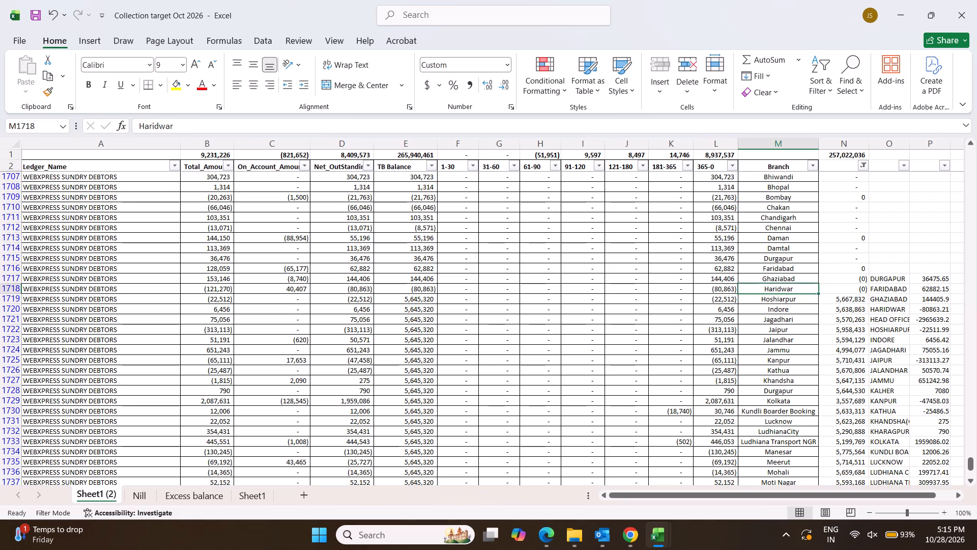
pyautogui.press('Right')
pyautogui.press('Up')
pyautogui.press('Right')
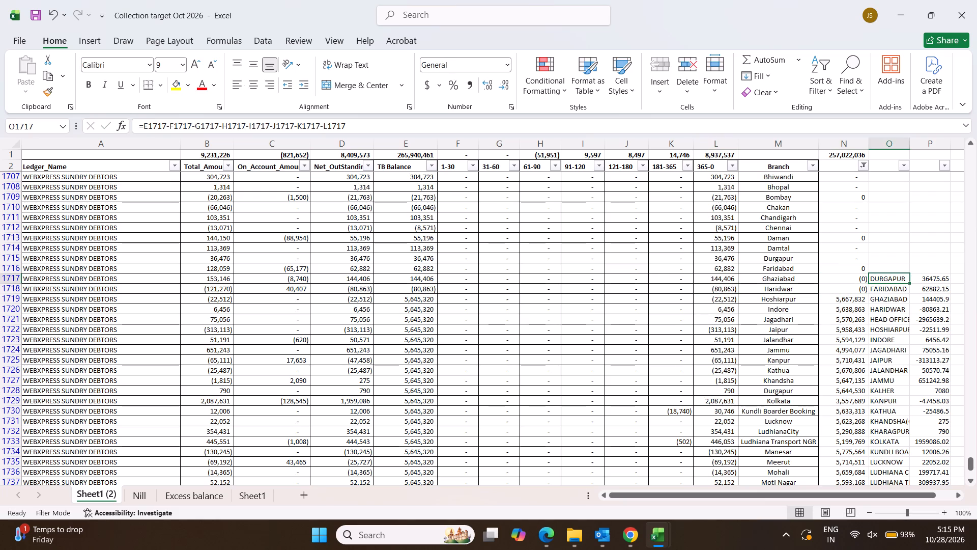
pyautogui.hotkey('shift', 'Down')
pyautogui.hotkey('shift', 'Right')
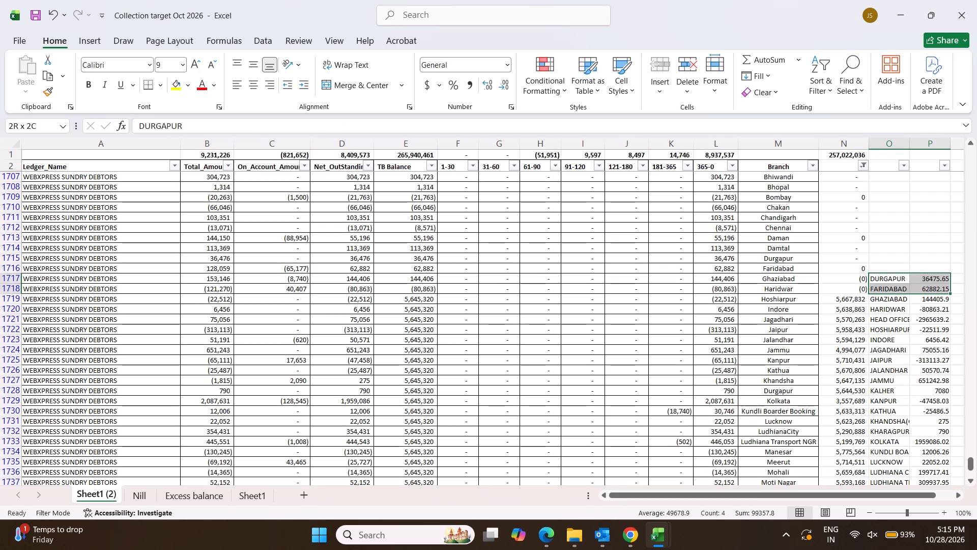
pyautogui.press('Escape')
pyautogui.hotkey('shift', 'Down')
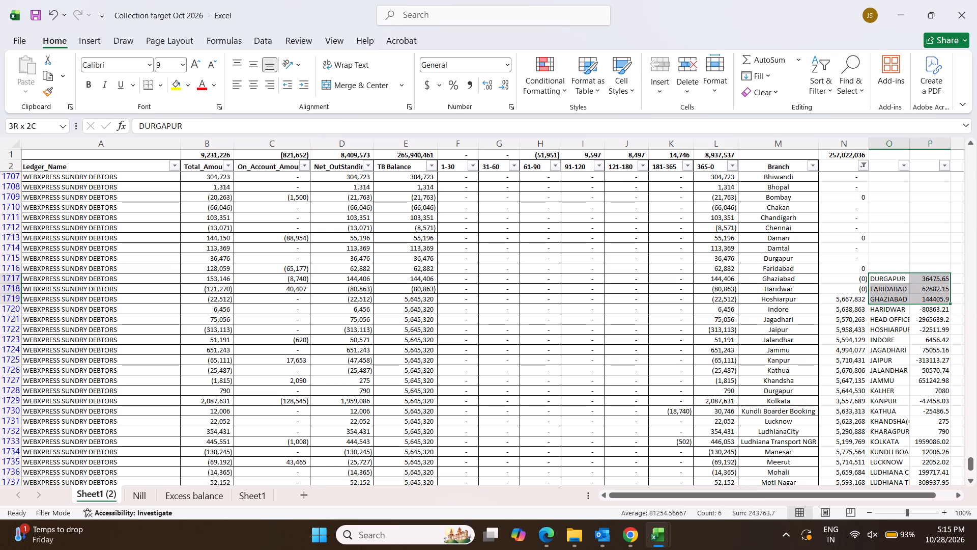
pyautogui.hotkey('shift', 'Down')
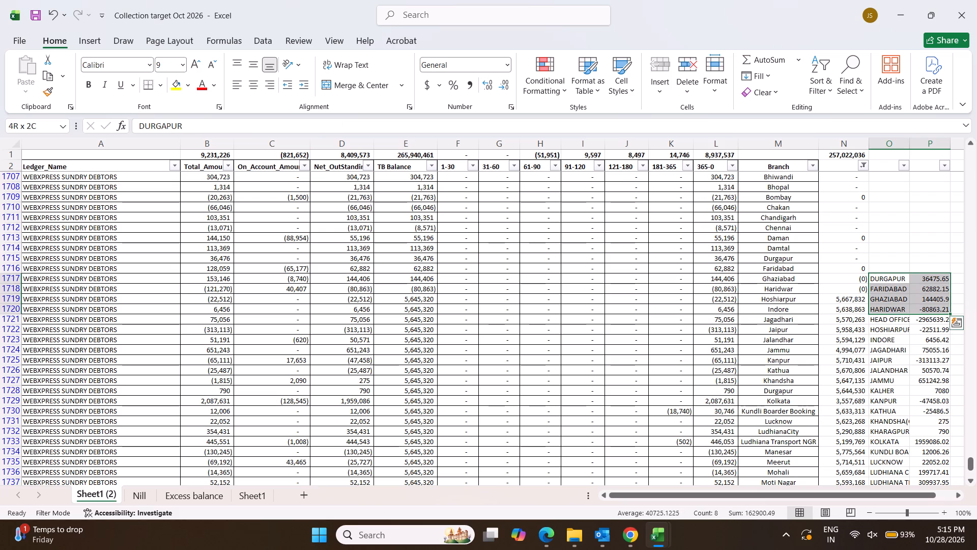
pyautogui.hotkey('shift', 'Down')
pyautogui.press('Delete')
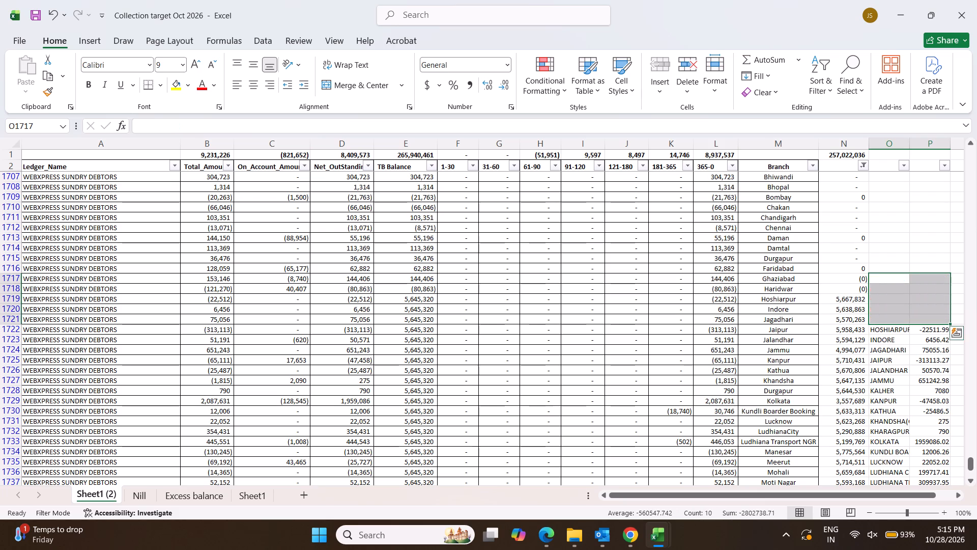
# Move the remaining pasted branch list, from HOSHIARPUR down in columns O:P, up three rows to start at O1719.
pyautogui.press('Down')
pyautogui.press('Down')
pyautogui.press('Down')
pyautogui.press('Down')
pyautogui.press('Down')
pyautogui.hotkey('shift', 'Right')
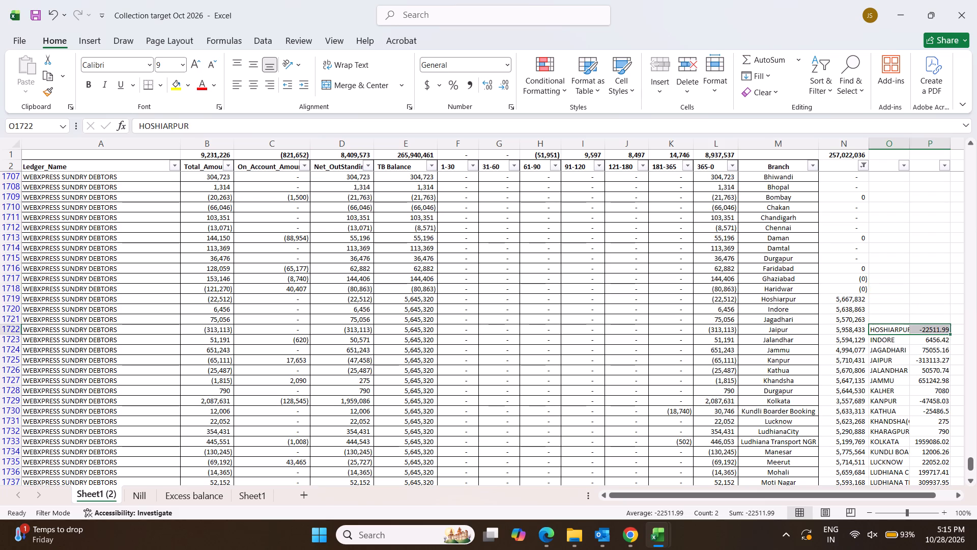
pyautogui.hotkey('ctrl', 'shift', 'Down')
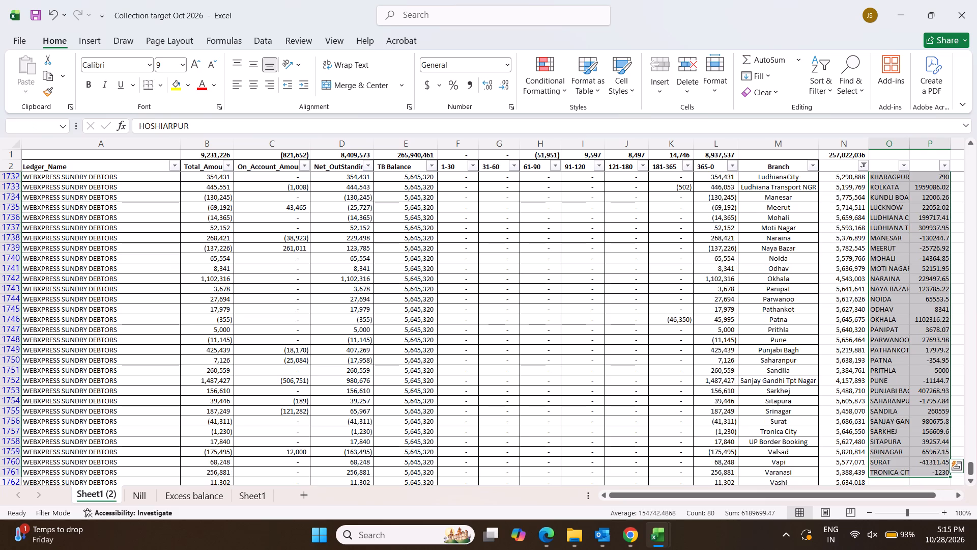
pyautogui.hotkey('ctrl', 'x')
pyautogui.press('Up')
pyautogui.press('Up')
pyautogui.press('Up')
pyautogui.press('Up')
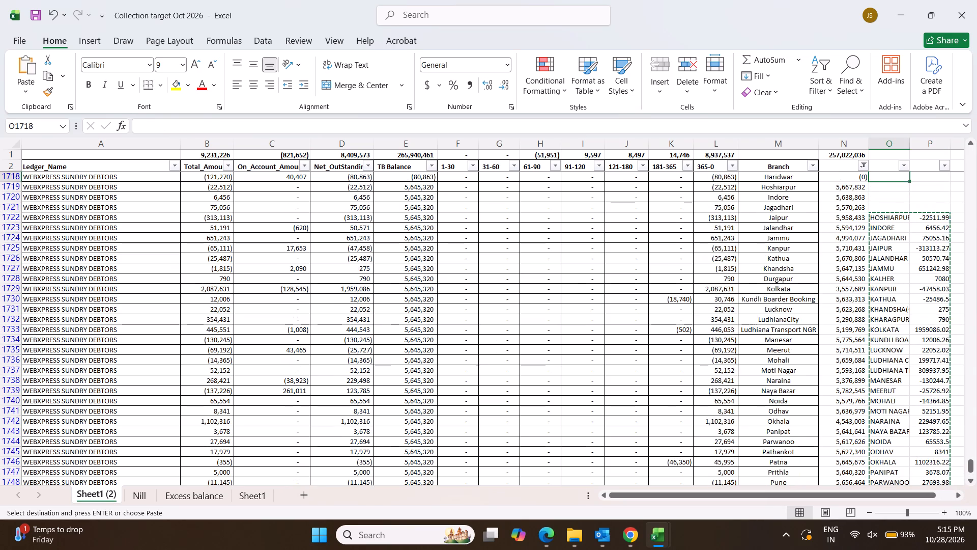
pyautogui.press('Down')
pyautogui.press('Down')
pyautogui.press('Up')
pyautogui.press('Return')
# Copy the Net_OutStanding amounts for Hoshiarpur through Jammu, D1719:D1724, into their TB Balance cells.
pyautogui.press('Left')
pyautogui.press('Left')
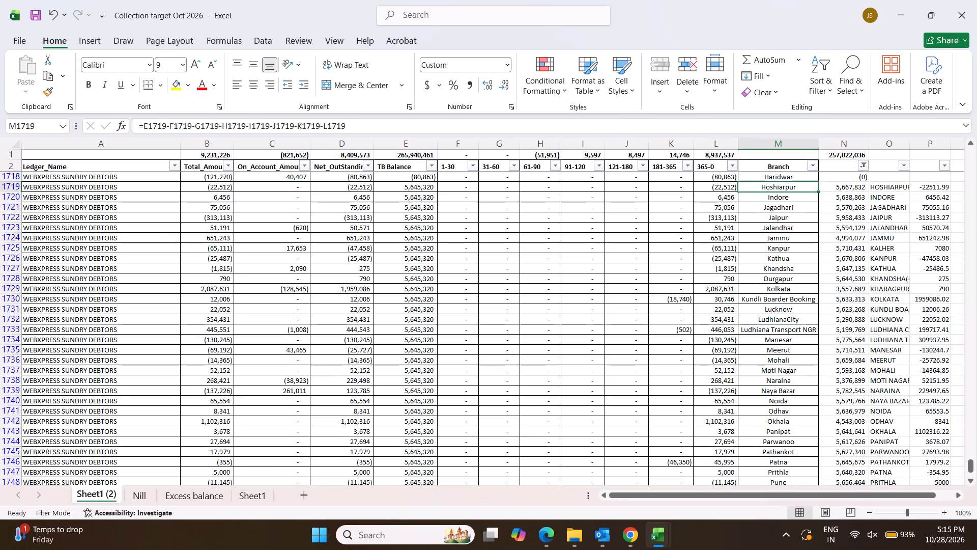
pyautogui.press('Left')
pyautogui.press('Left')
pyautogui.press('Left')
pyautogui.press('Left')
pyautogui.press('Left')
pyautogui.press('Left')
pyautogui.press('Left')
pyautogui.press('Left')
pyautogui.press('Left')
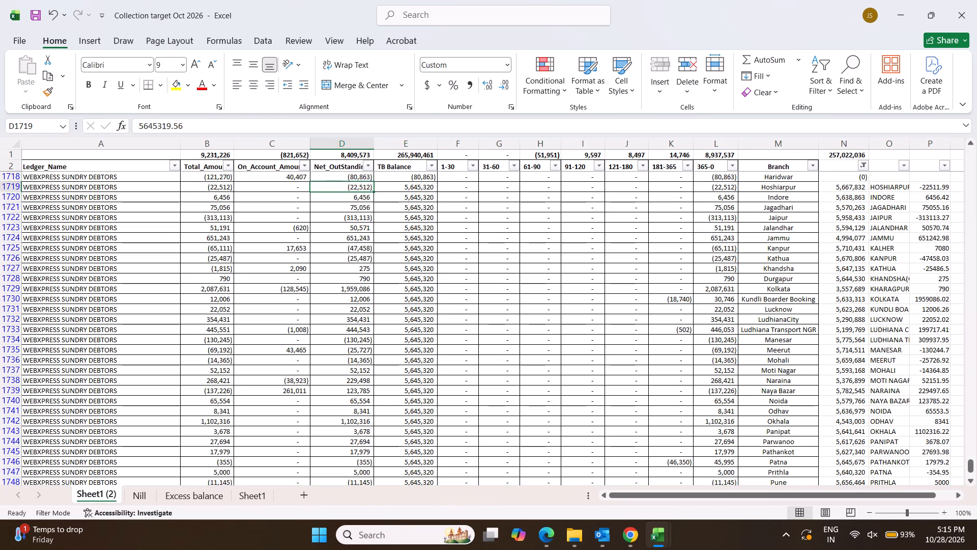
pyautogui.hotkey('shift', 'Down')
pyautogui.hotkey('shift', 'Down')
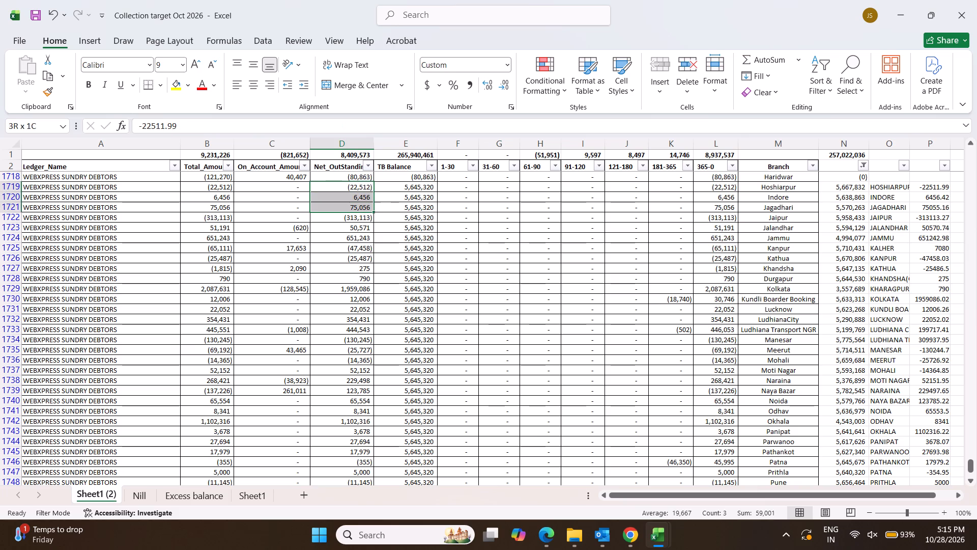
pyautogui.hotkey('shift', 'Down')
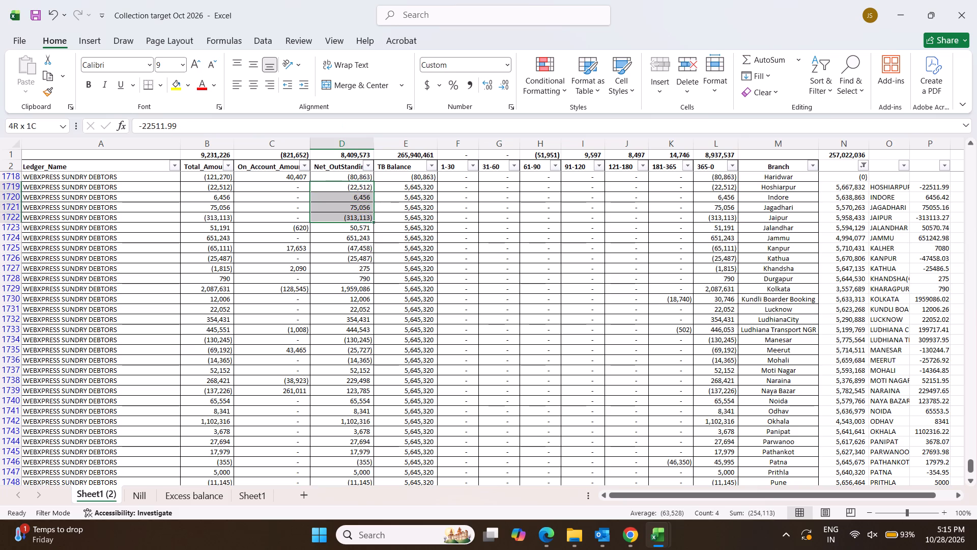
pyautogui.hotkey('shift', 'Down')
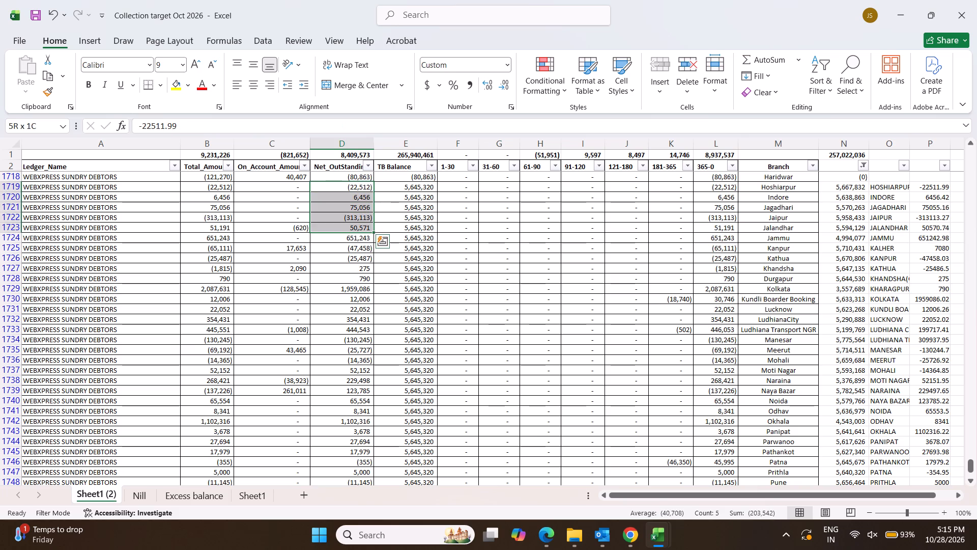
pyautogui.hotkey('shift', 'Down')
pyautogui.hotkey('ctrl', 'c')
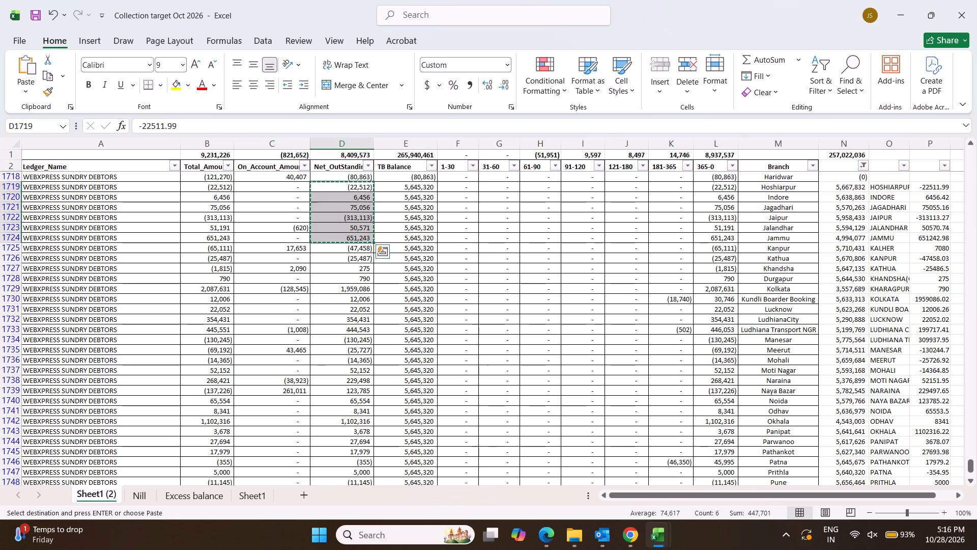
pyautogui.press('Right')
pyautogui.press('Return')
pyautogui.press('Escape')
# Set Jalandhar's 365-0 ageing amount in L1723 to 50571.
pyautogui.press('Down')
pyautogui.press('Right')
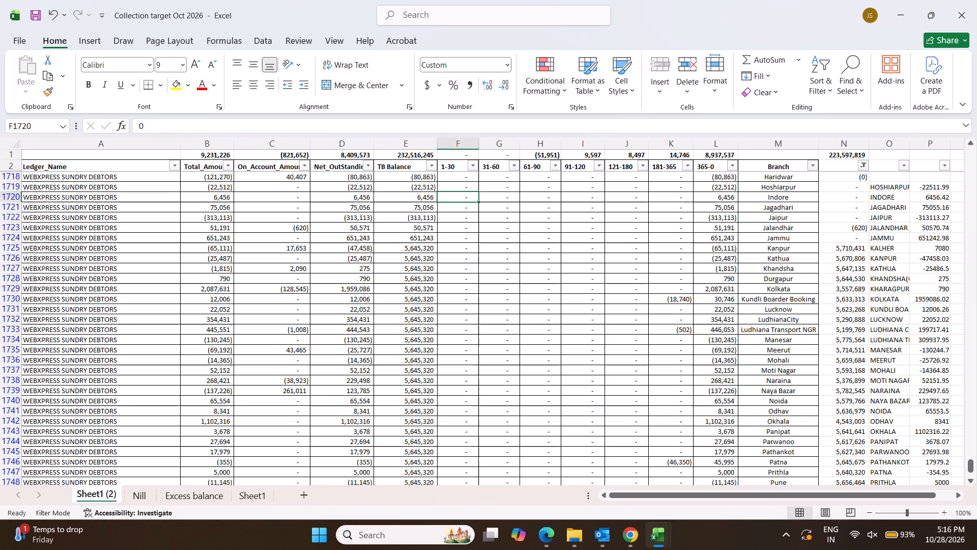
pyautogui.press('Right')
pyautogui.press('Down')
pyautogui.press('Down')
pyautogui.press('Down')
pyautogui.press('Right')
pyautogui.press('Right')
pyautogui.press('Right')
pyautogui.press('Right')
pyautogui.press('Right')
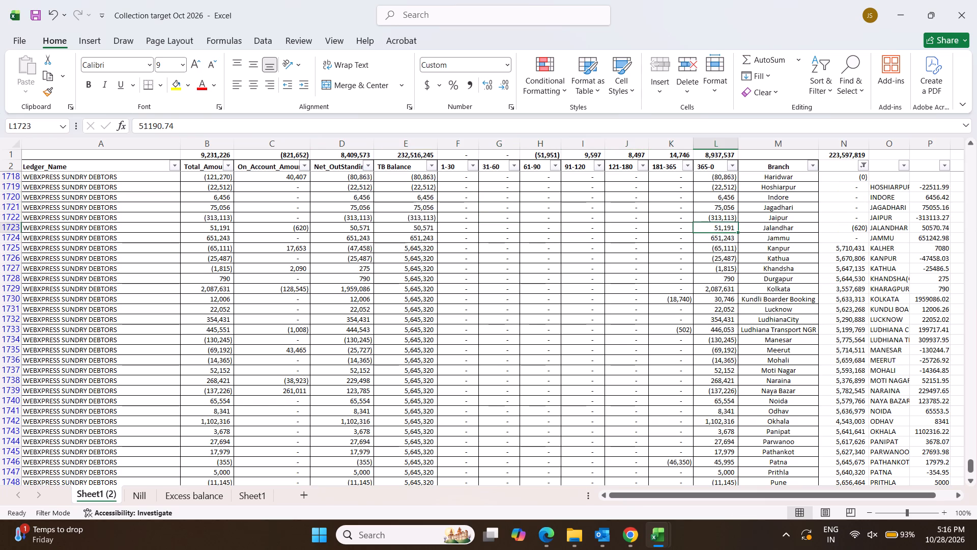
pyautogui.write('50571')
pyautogui.press('Return')
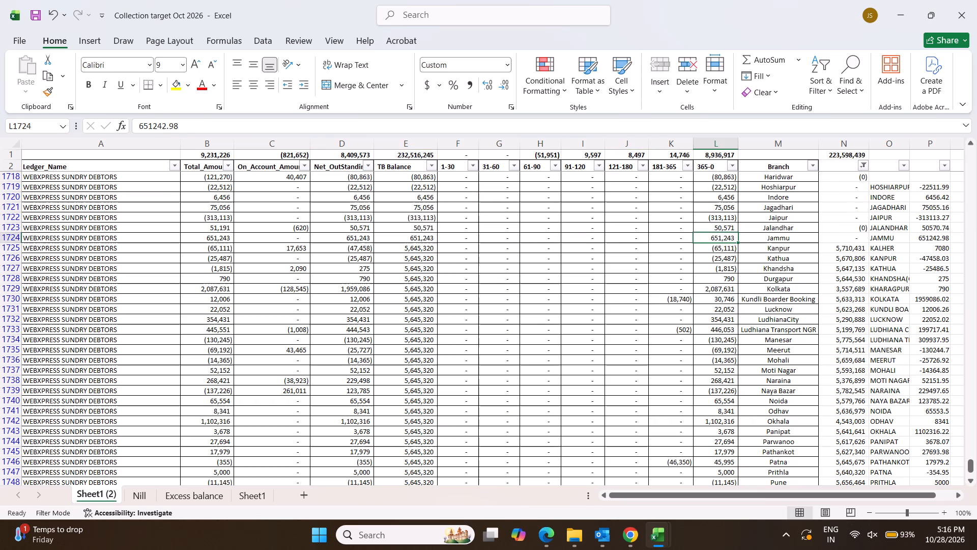
# Save the workbook.
pyautogui.press('Down')
pyautogui.hotkey('ctrl', 's')
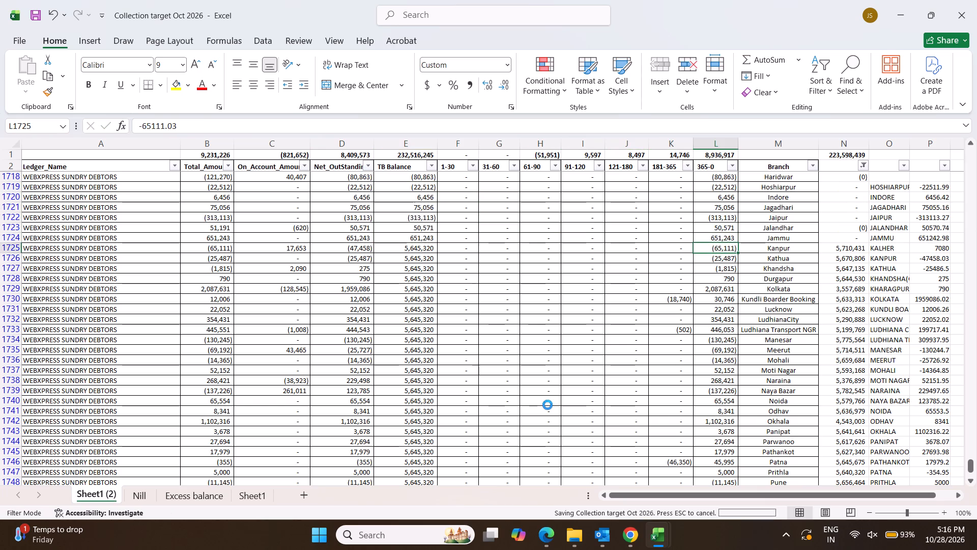
# Clear the HOSHIARPUR to JAMMU entries of the pasted branch list, O1719:P1724.
pyautogui.press('Right')
pyautogui.press('Right')
pyautogui.press('Right')
pyautogui.press('Up')
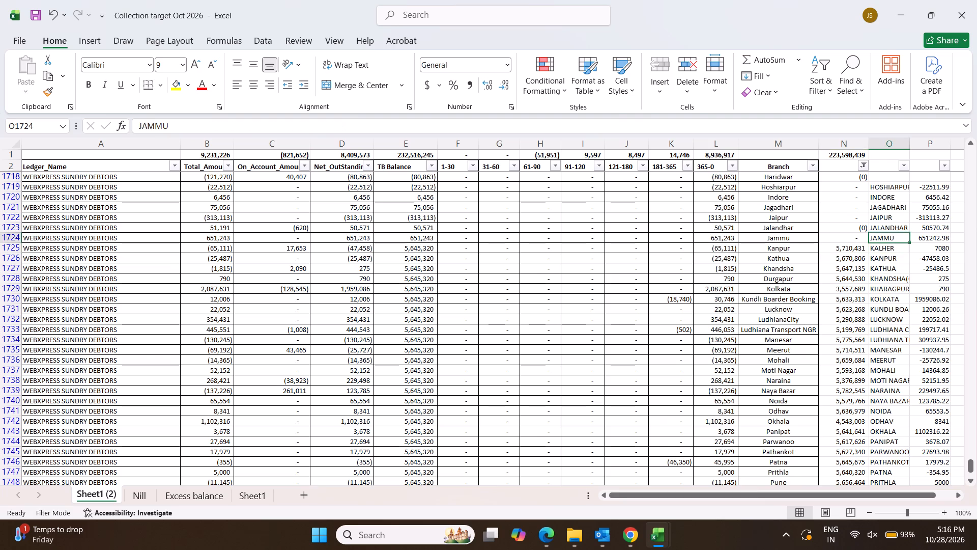
pyautogui.hotkey('shift', 'Right')
pyautogui.hotkey('shift', 'Up')
pyautogui.hotkey('shift', 'Up')
pyautogui.hotkey('shift', 'Up')
pyautogui.hotkey('shift', 'Up')
pyautogui.hotkey('shift', 'Up')
pyautogui.press('Delete')
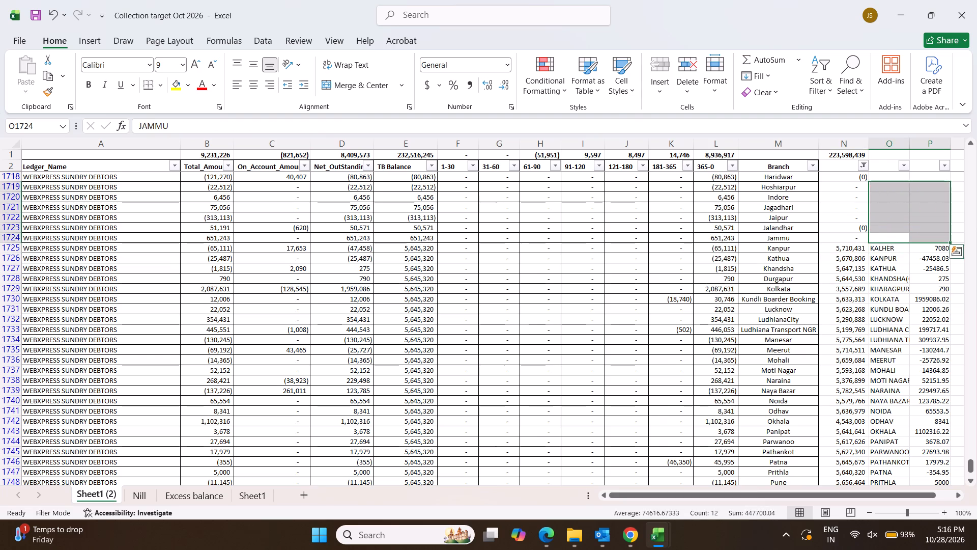
# Clear the KALHER entry of the pasted branch list, O1725:P1725.
pyautogui.press('Down')
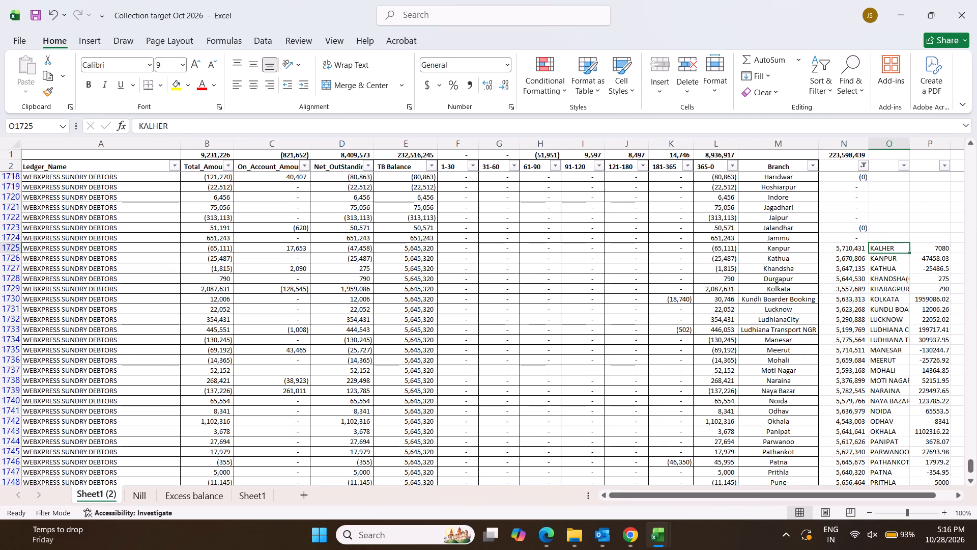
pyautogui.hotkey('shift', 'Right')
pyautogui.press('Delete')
# Move the remaining pasted branch list, from KANPUR down in columns O:P, up one row to start at O1725.
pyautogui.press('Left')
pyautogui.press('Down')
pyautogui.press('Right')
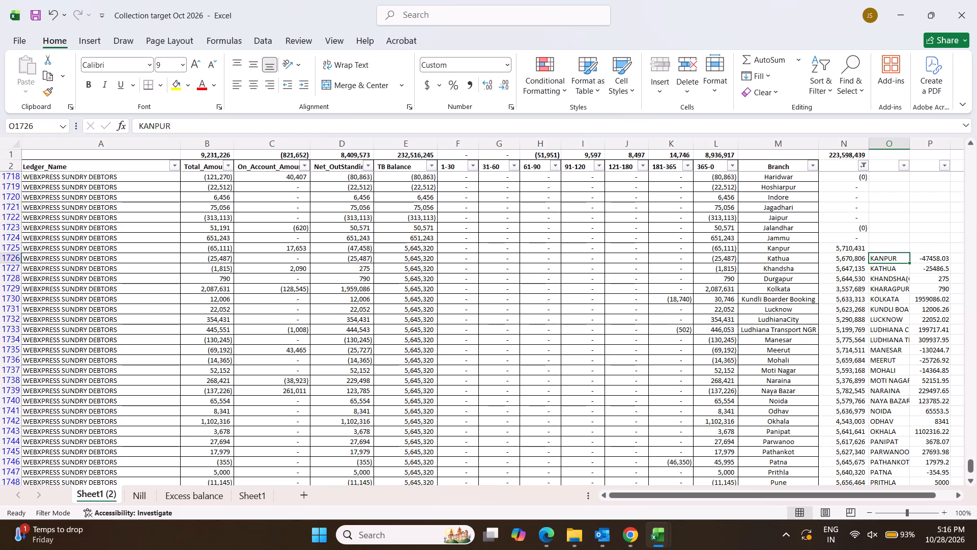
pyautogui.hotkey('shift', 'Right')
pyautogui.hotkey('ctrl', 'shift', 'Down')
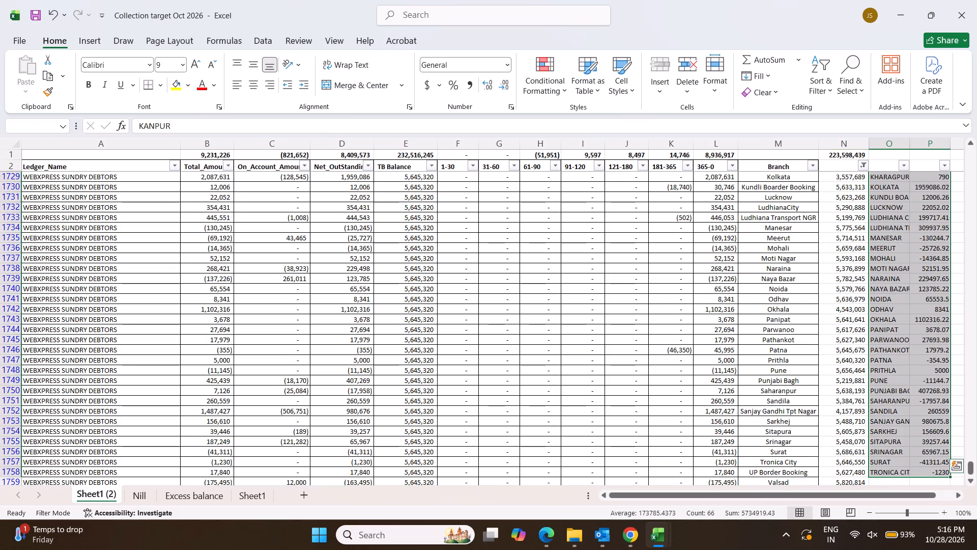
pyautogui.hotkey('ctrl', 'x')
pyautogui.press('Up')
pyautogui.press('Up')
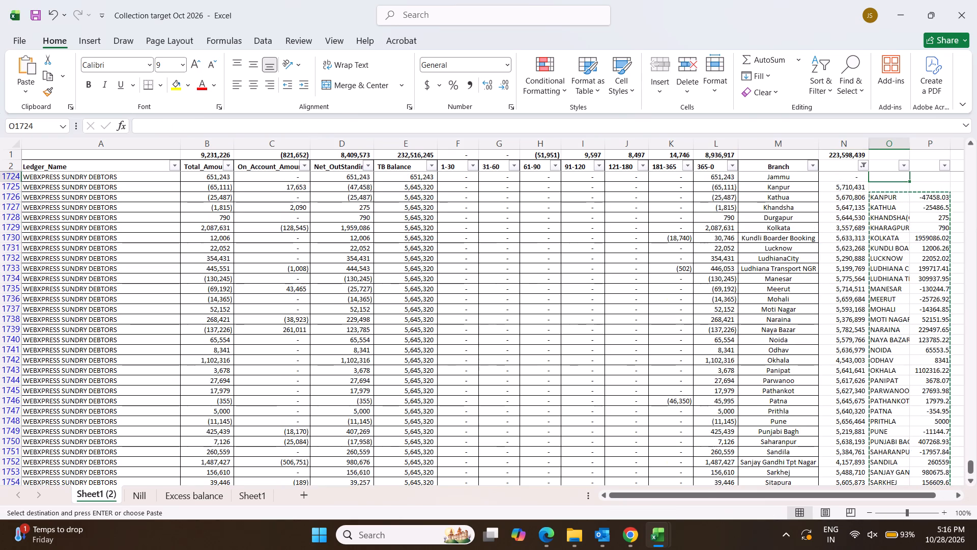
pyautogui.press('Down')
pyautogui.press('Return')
# Copy the Net_OutStanding amounts for Kanpur through Lucknow, D1725:D1731, into their TB Balance cells.
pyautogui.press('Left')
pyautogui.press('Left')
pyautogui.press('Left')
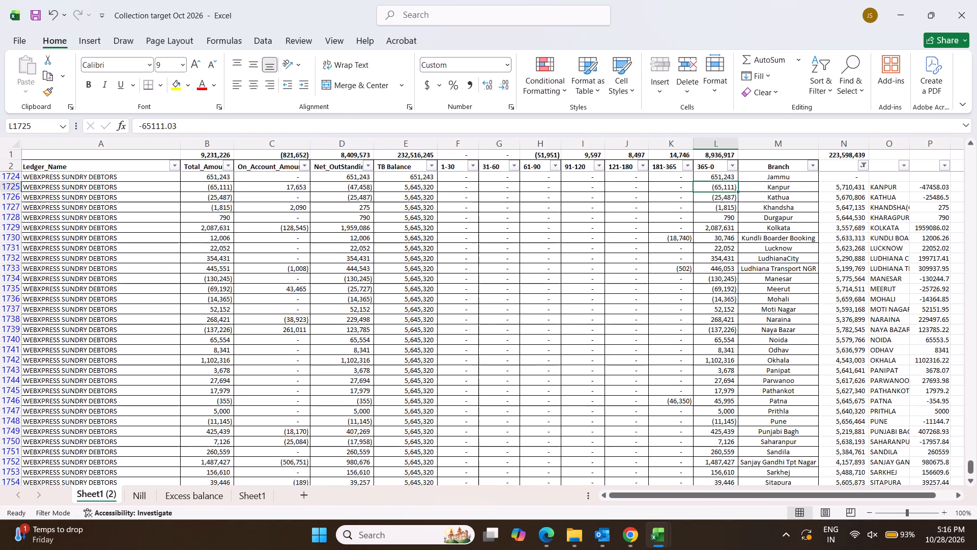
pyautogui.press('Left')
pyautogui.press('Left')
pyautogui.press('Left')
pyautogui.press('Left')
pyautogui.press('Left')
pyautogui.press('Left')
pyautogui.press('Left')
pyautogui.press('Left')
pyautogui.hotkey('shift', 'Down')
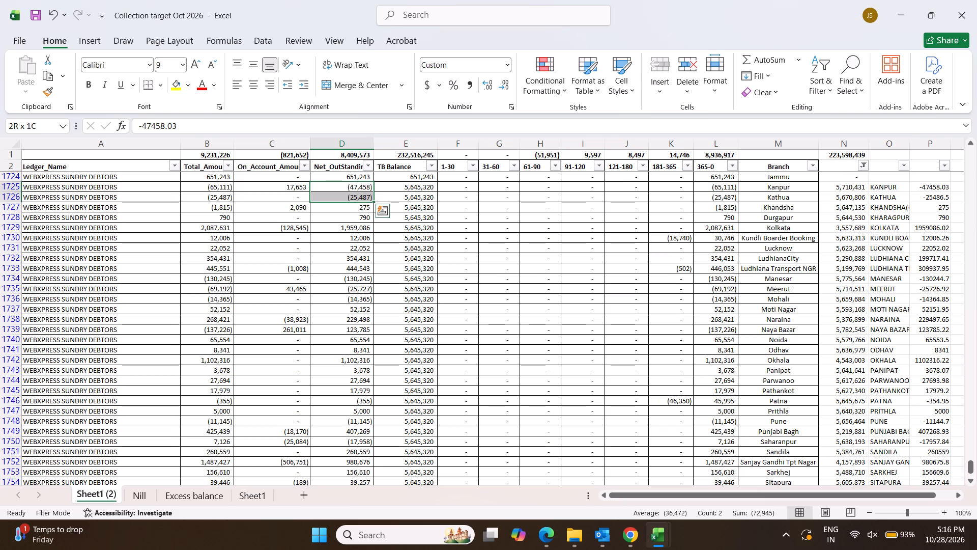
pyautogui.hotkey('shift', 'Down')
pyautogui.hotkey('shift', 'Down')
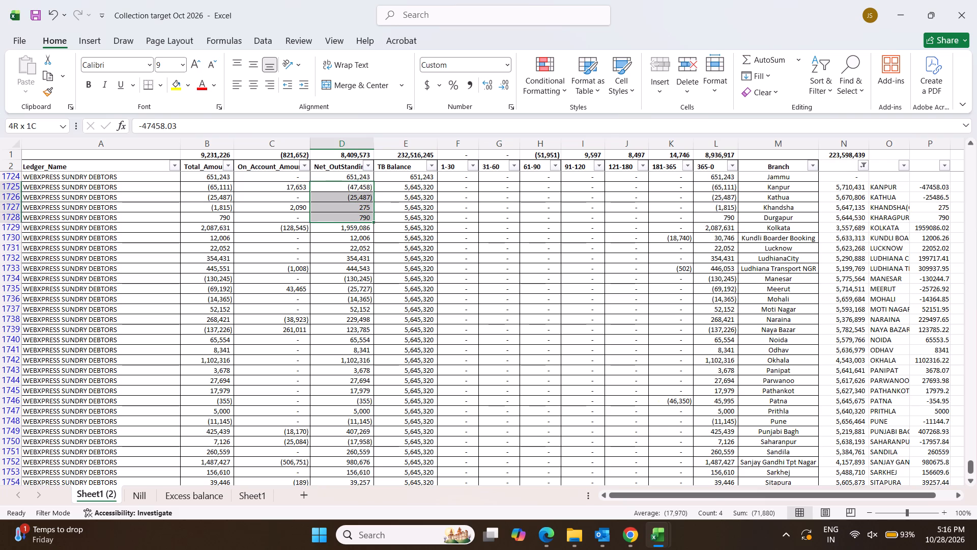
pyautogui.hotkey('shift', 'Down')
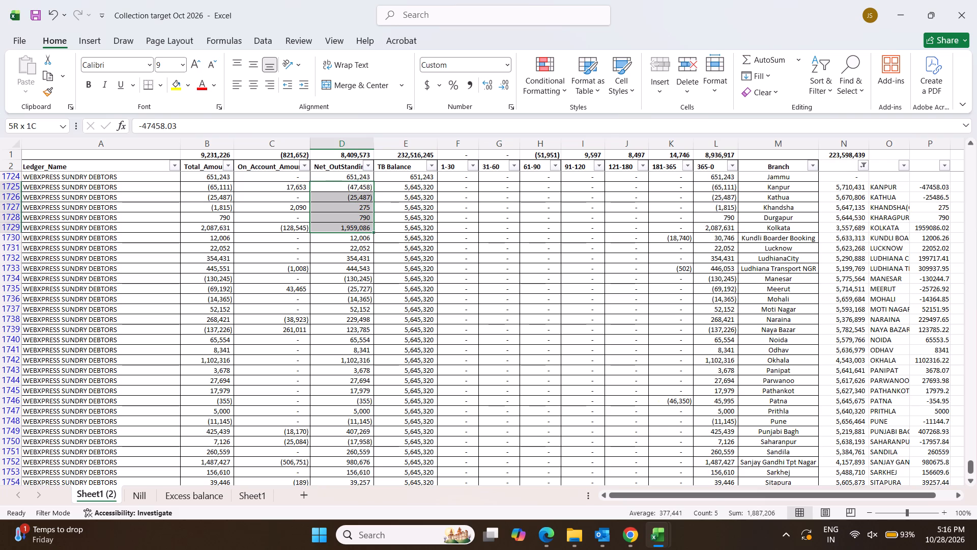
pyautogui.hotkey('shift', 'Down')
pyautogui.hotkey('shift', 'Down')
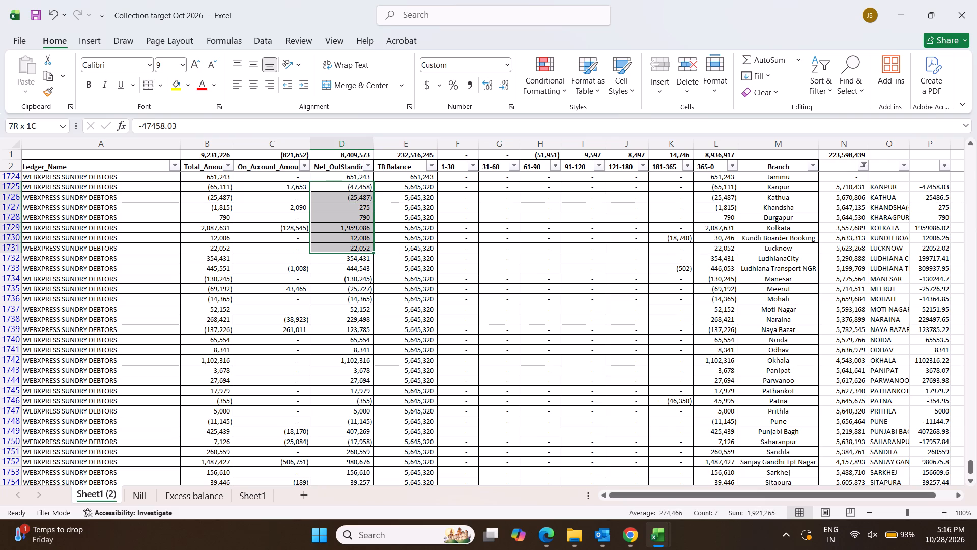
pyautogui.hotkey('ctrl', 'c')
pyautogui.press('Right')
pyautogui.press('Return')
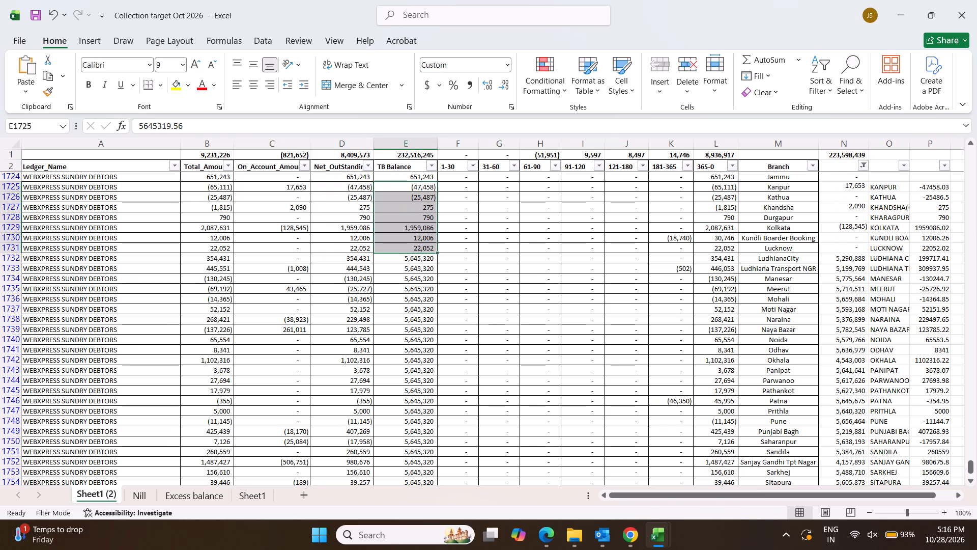
# Set the 365-0 ageing amounts in column L to -47458 for Kanpur and 275 for Khandsha.
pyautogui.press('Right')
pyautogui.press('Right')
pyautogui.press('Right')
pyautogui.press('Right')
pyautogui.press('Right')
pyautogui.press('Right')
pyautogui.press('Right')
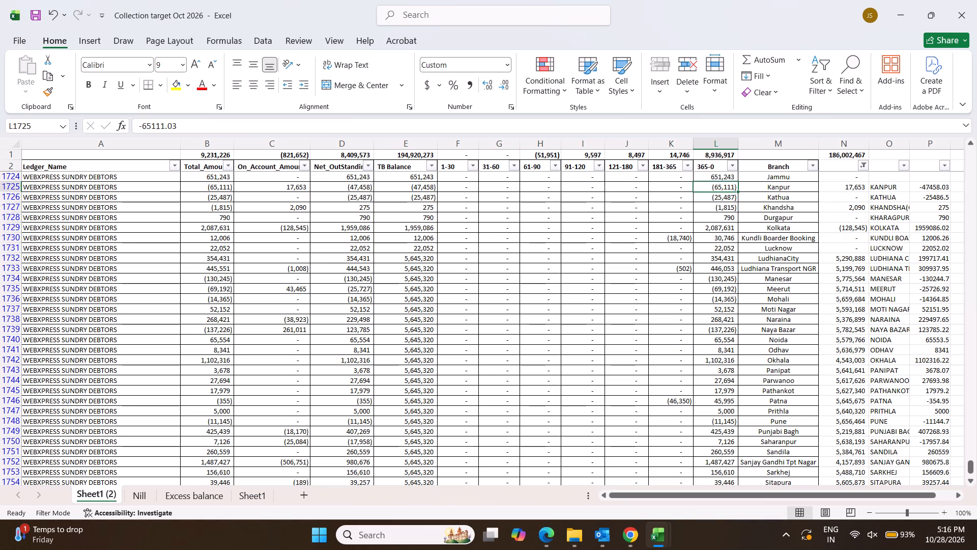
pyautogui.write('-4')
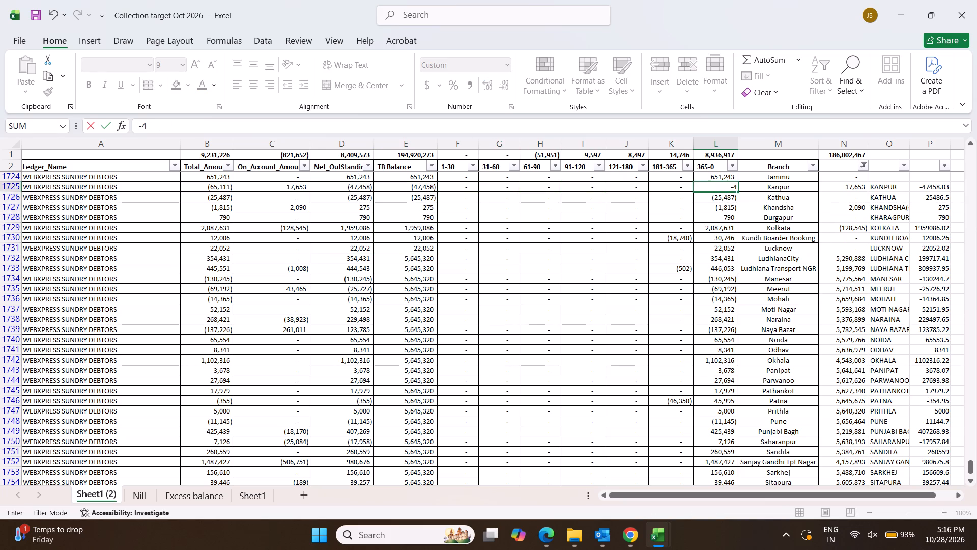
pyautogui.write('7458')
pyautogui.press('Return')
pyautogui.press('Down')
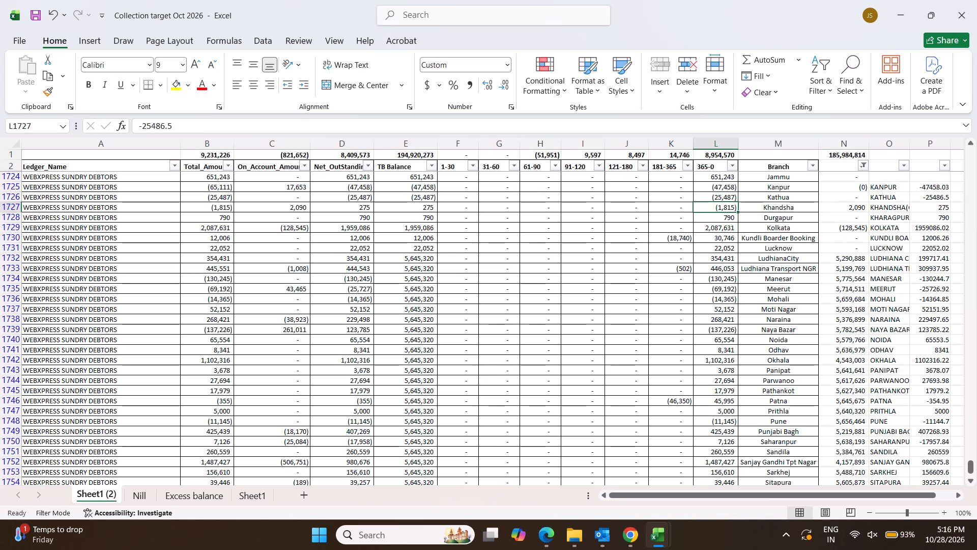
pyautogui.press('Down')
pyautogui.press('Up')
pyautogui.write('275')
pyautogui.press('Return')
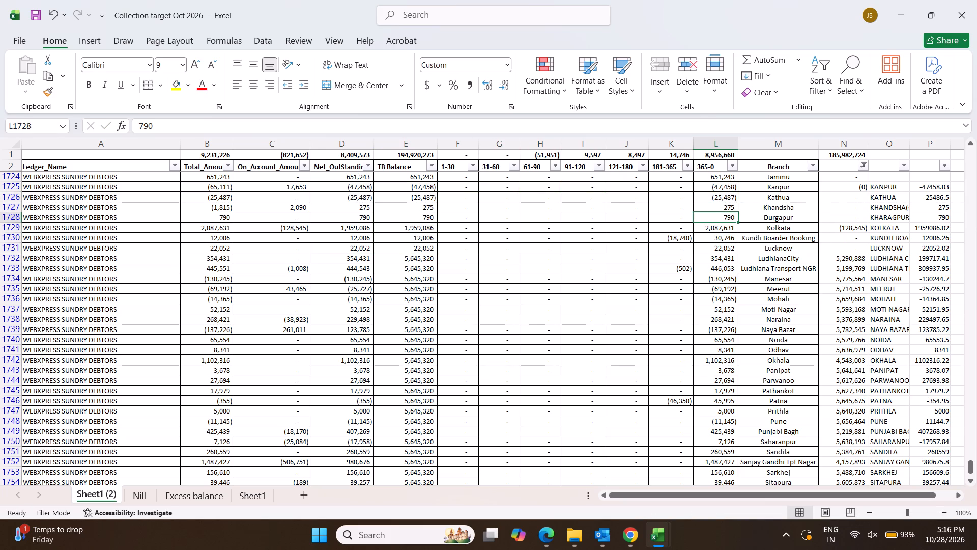
# Set Kolkata's 365-0 ageing amount in L1729 to 1959086.
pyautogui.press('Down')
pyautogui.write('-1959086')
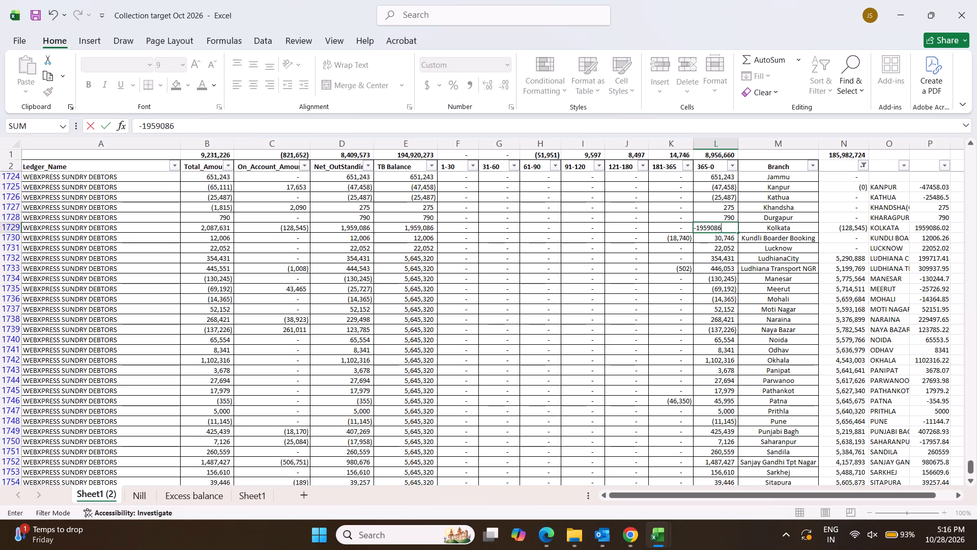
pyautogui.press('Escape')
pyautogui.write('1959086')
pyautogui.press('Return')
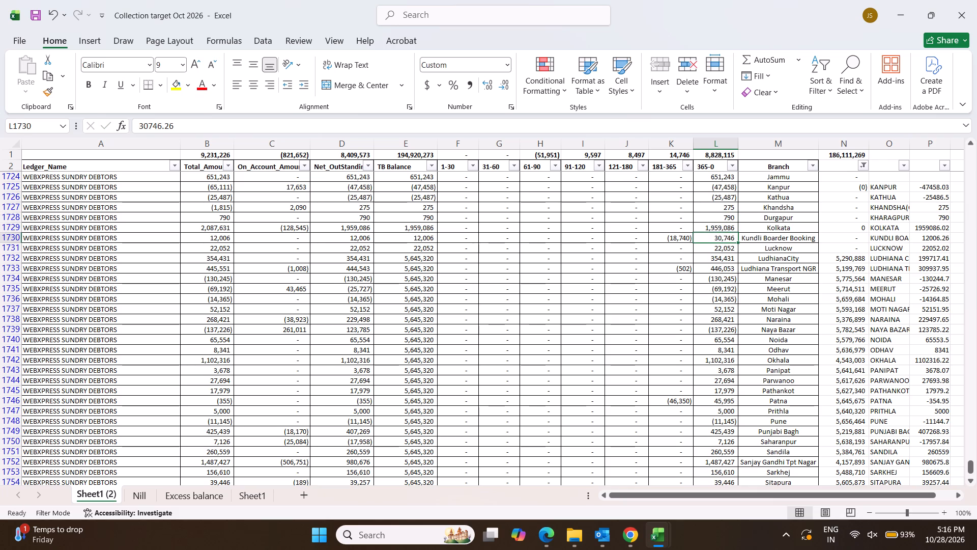
# Copy the exported balances for Ludhiana City through Mohali, P1732:P1736, into their TB Balance cells E1732:E1736.
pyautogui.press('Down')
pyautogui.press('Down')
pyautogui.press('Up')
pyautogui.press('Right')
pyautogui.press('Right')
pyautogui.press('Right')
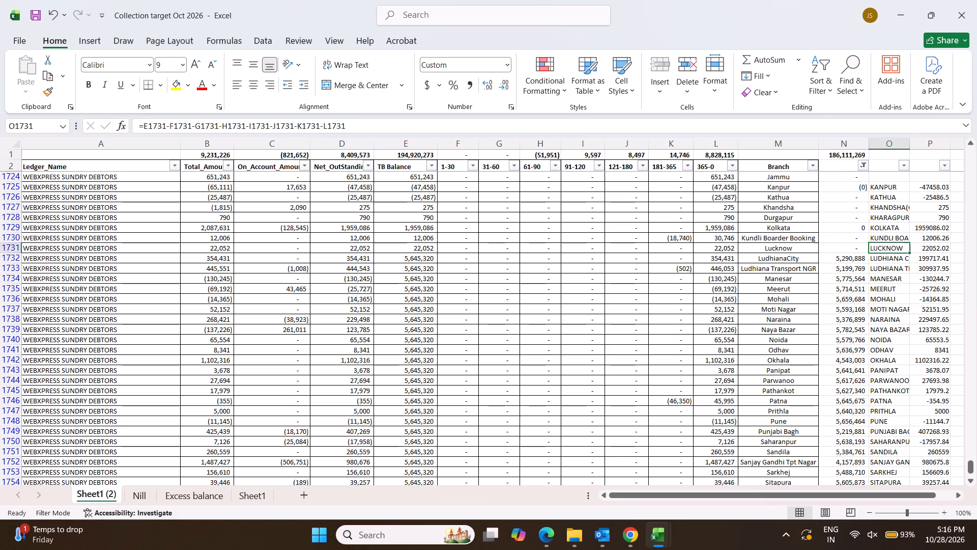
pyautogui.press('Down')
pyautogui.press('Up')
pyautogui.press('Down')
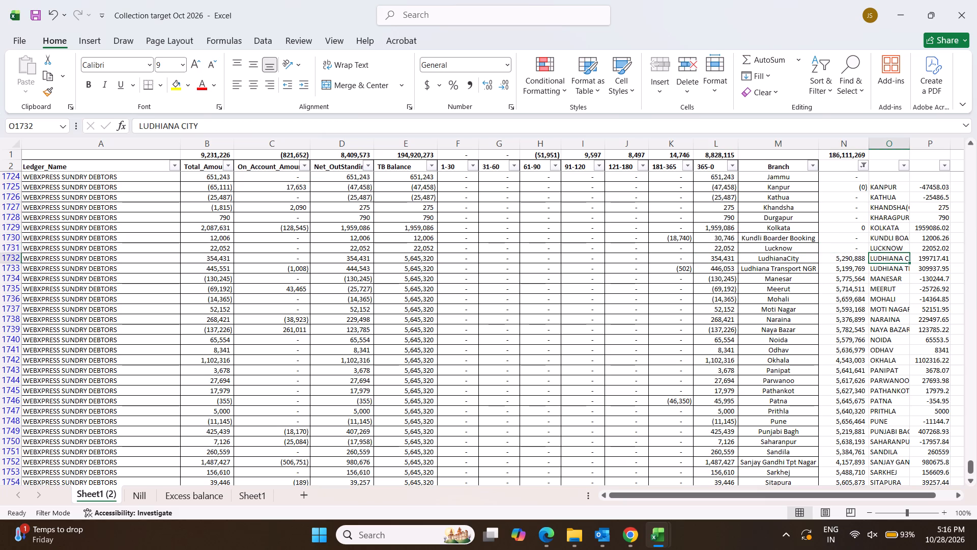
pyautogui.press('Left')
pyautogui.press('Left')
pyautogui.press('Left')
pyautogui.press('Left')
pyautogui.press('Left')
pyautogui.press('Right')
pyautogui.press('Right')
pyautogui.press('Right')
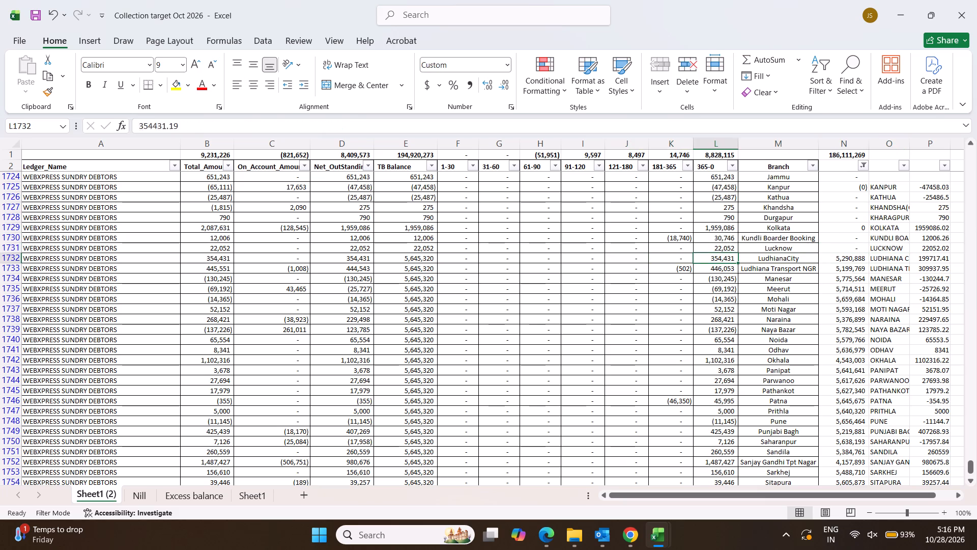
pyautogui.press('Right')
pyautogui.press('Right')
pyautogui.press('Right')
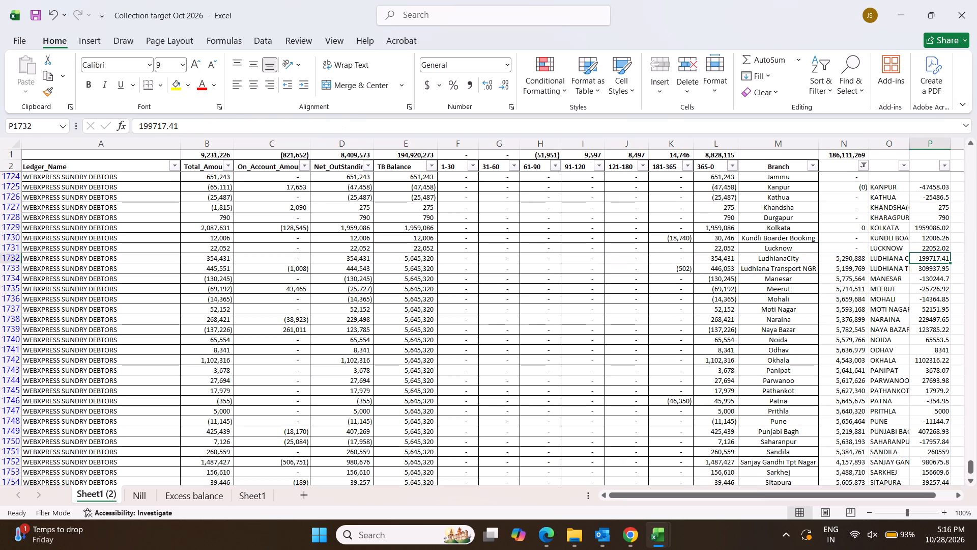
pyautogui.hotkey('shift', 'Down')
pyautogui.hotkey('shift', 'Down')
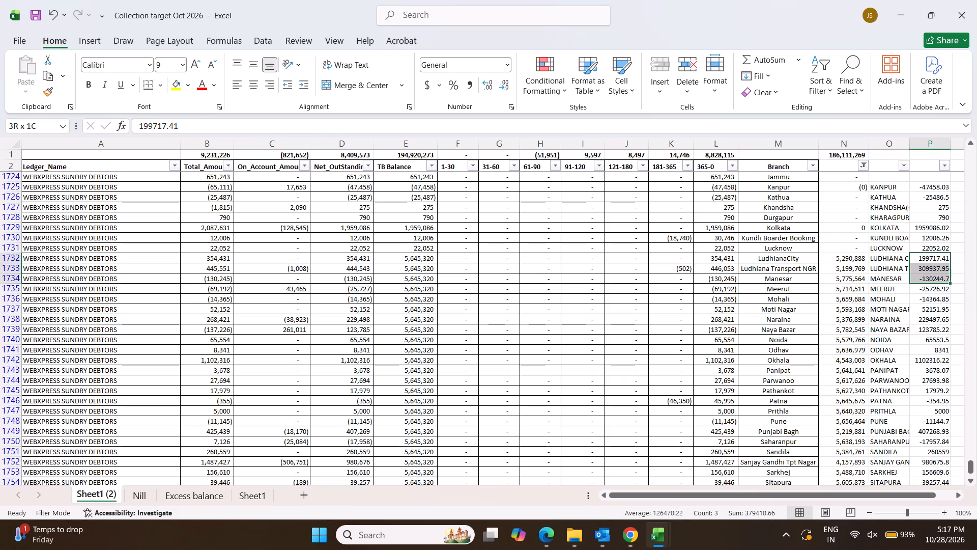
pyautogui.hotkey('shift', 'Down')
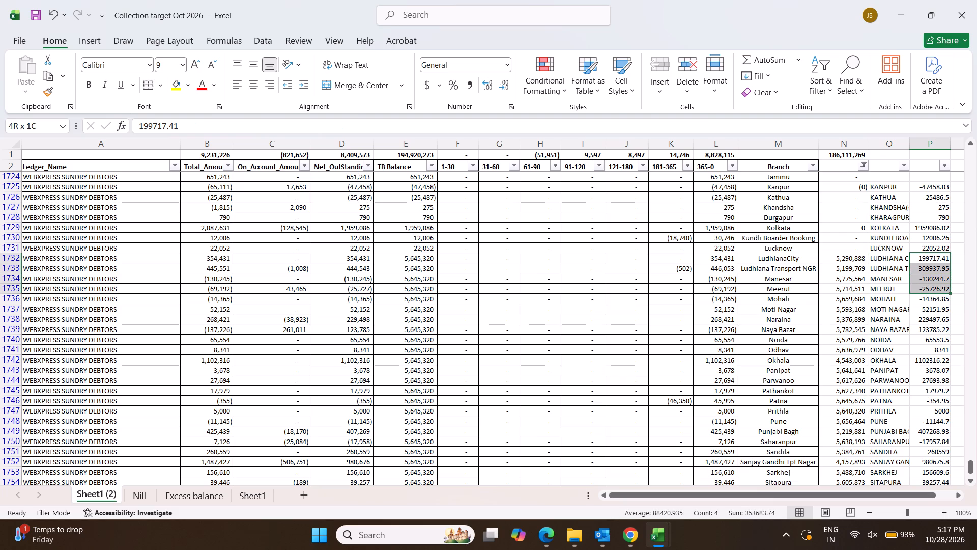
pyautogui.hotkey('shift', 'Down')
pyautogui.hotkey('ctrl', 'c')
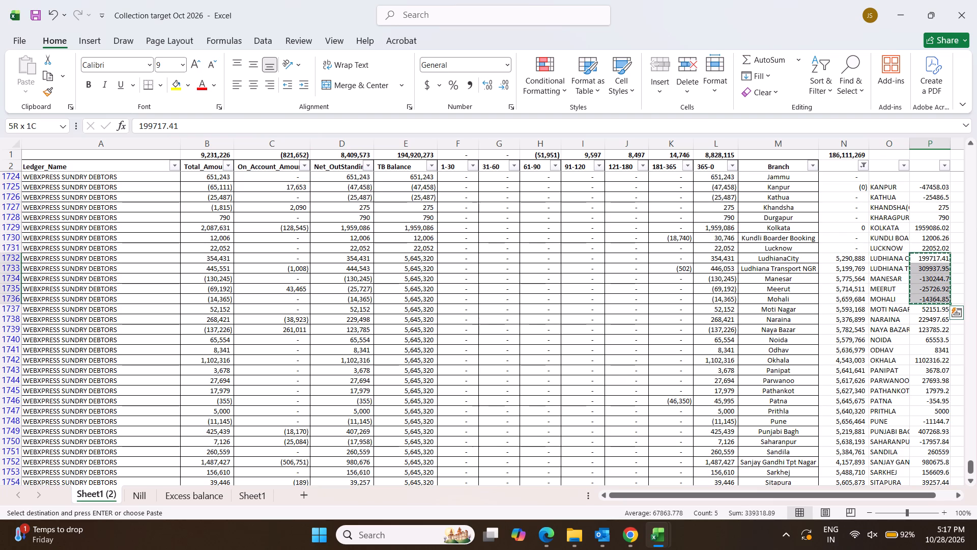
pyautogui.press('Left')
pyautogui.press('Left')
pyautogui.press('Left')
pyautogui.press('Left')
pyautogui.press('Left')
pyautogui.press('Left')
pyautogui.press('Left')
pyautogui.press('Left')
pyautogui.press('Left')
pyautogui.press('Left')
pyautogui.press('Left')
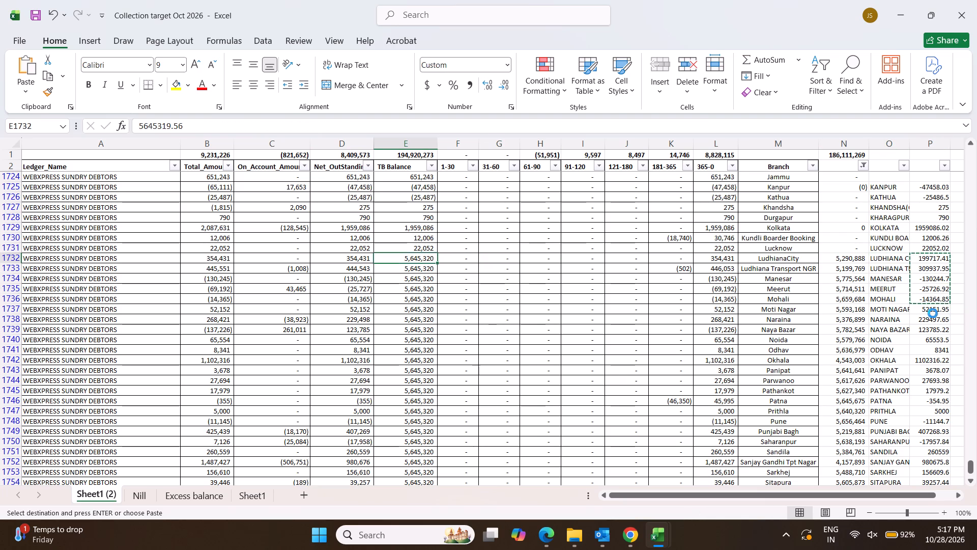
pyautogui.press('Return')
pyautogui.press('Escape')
# Set LudhianaCity's 365-0 ageing amount in L1732 to 199717.41.
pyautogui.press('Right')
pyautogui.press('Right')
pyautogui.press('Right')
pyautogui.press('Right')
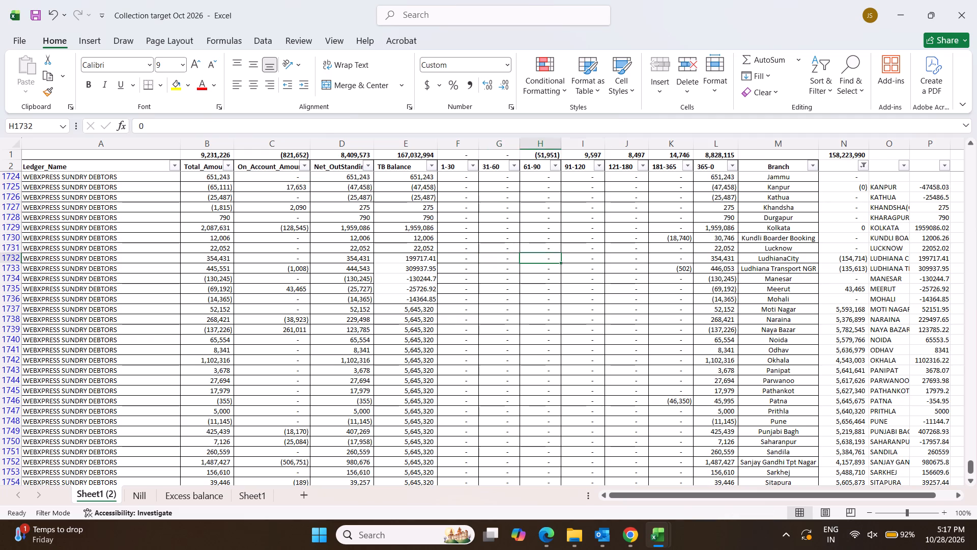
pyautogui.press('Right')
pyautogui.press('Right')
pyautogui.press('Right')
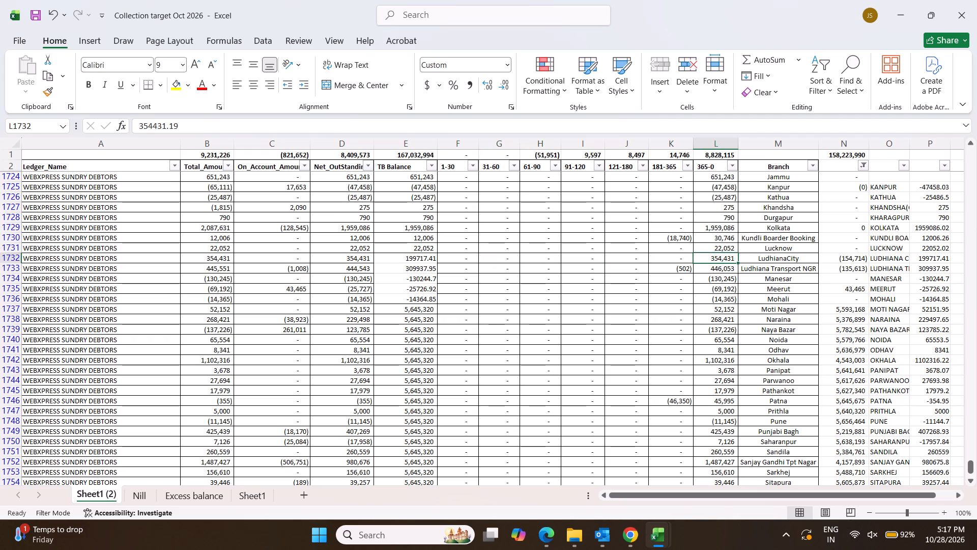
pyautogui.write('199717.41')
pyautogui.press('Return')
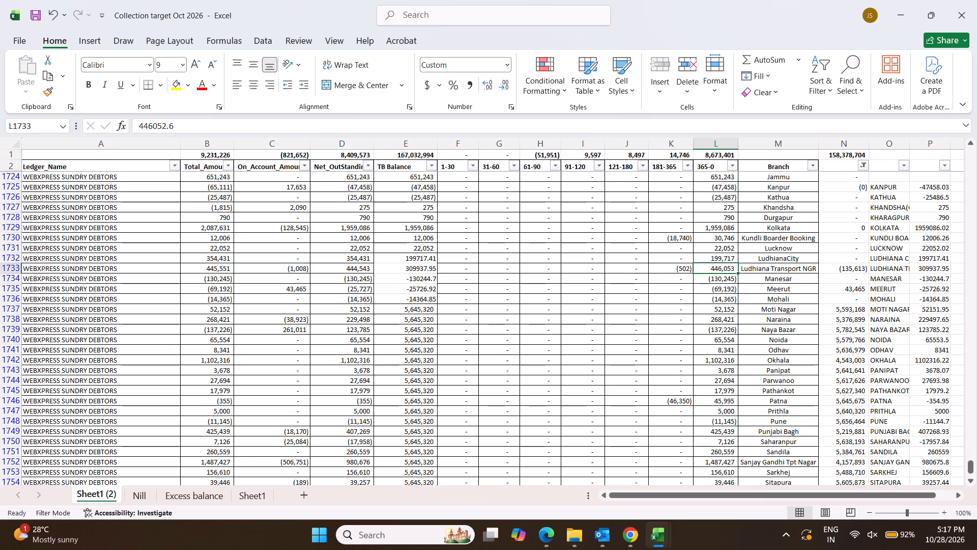
# Clear the 181-365 ageing amounts for Ludhiana Transport NGR and Kundli Boarder Booking, cells K1733 and K1730.
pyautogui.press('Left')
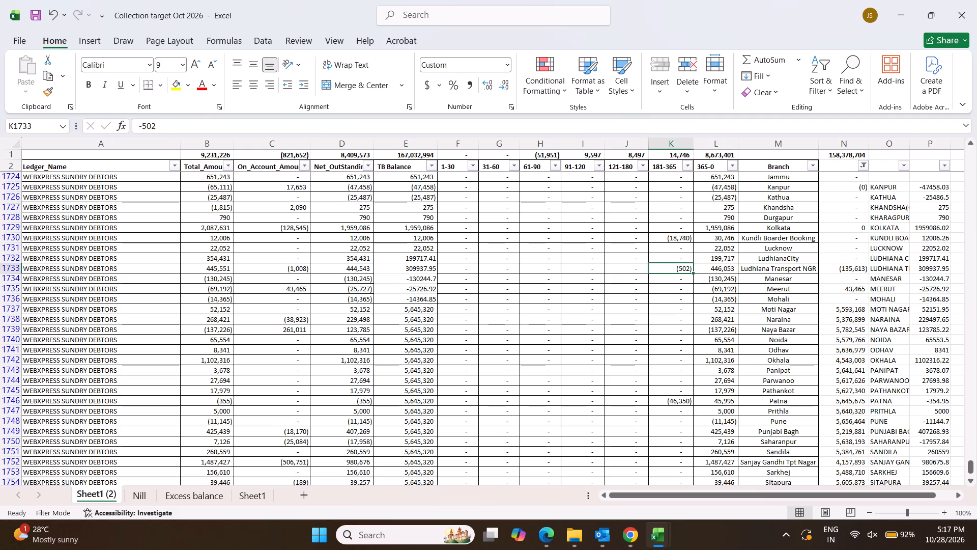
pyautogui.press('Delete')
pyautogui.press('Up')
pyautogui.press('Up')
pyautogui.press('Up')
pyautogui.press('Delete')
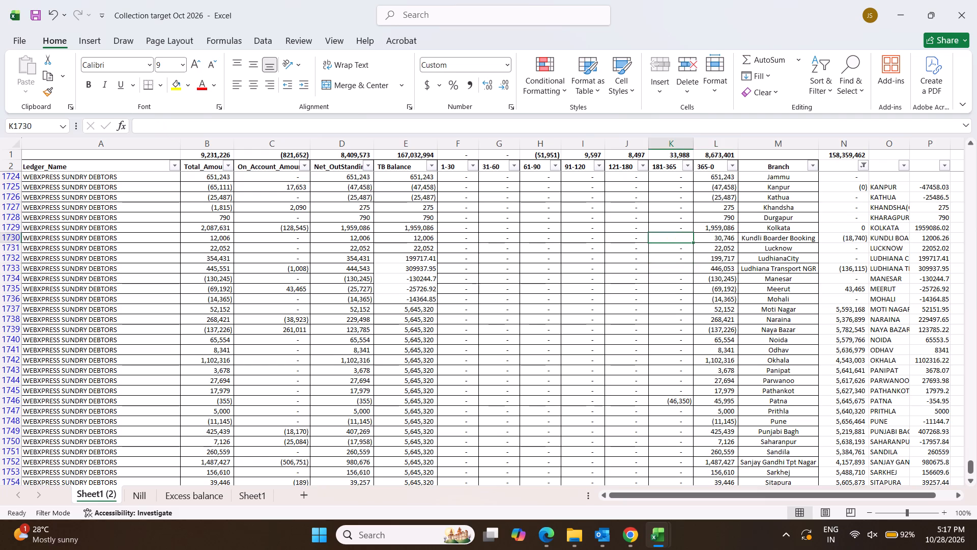
# Set Kundli Boarder Booking's 365-0 ageing amount in L1730 to 12006.
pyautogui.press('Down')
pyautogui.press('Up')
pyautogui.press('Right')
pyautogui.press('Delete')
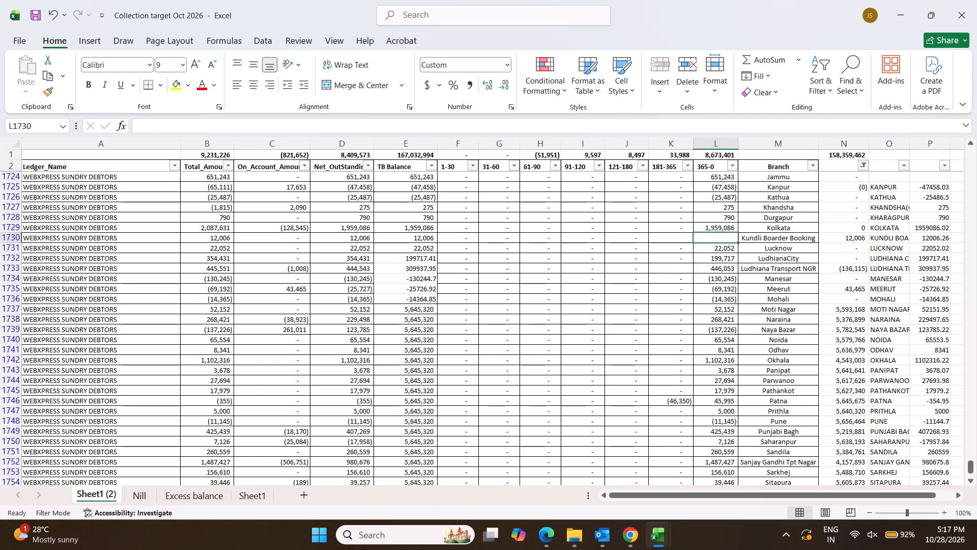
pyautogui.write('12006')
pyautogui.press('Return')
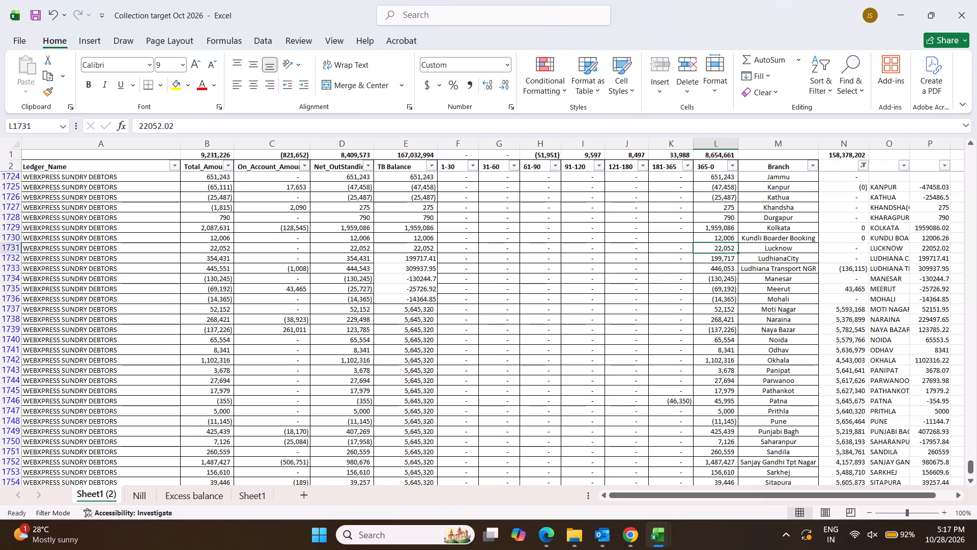
# Set Ludhiana Transport NGR's 365-0 ageing amount in L1733 to 309938.
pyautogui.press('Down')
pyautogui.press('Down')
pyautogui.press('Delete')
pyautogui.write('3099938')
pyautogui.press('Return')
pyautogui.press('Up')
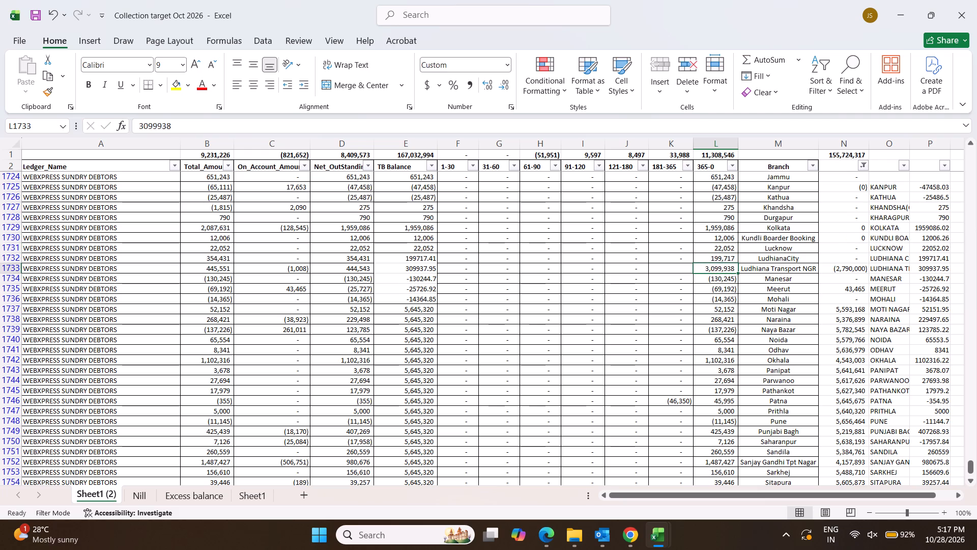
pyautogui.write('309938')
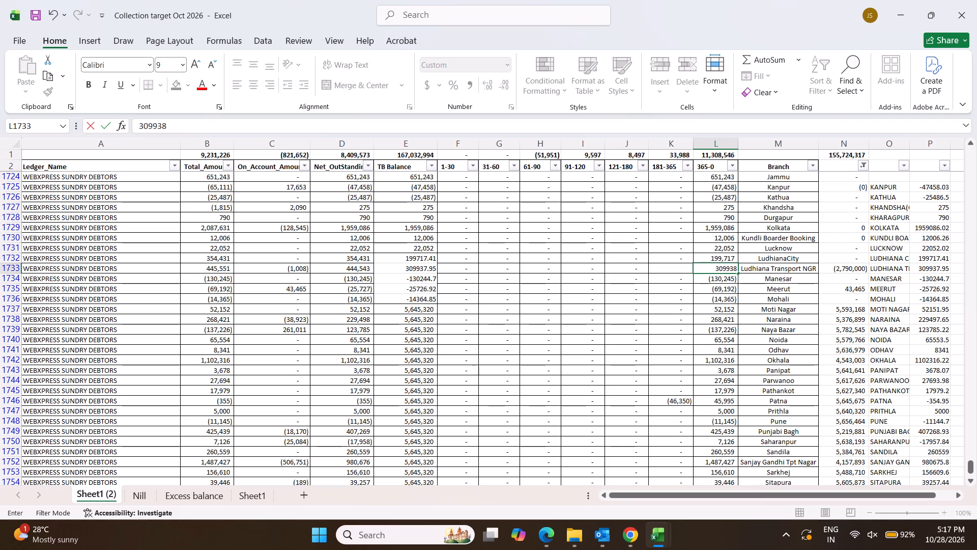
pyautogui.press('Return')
# Set Meerut's 365-0 ageing amount in L1735 to -25727.
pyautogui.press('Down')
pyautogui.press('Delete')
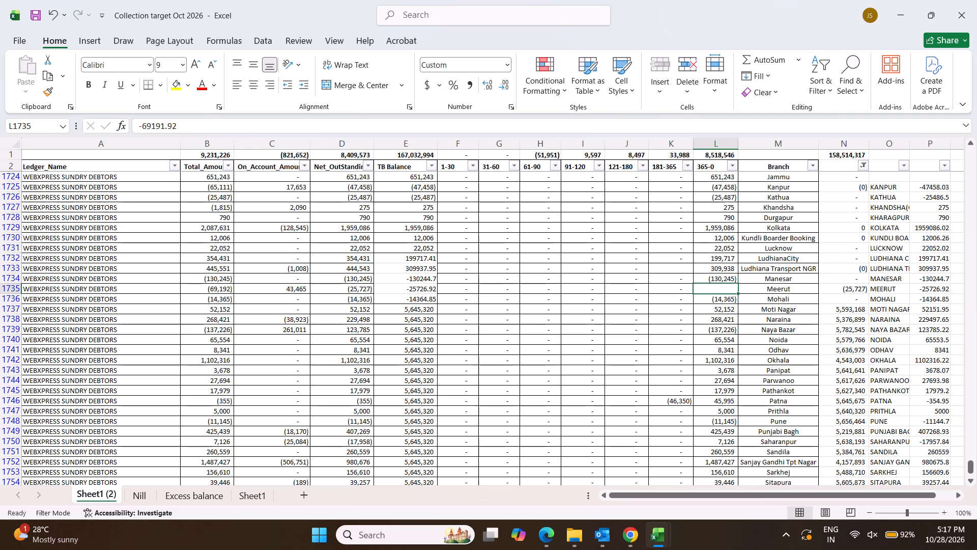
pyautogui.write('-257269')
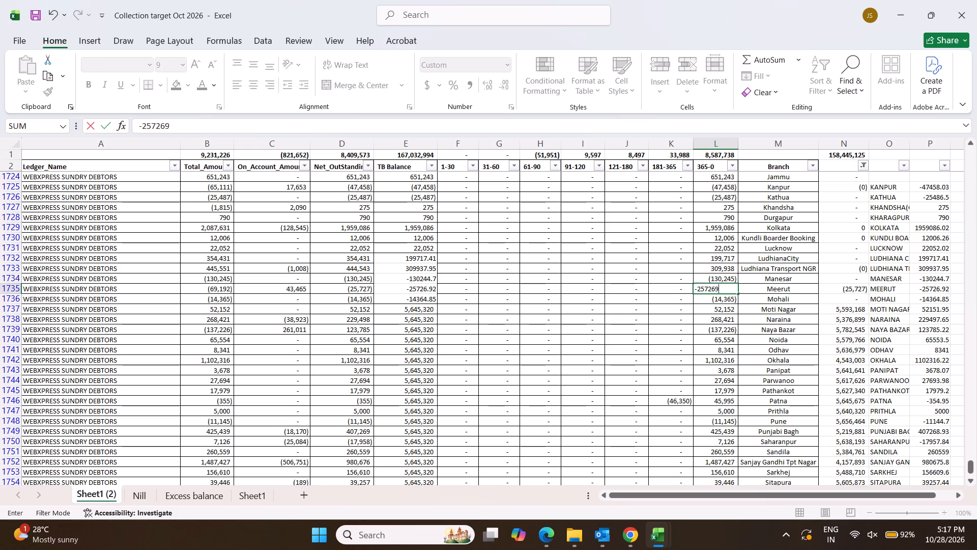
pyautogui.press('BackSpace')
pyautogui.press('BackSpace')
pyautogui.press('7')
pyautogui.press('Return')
# Clear the reconciled branch names and balances from Kanpur through Mohali in O1725:P1736.
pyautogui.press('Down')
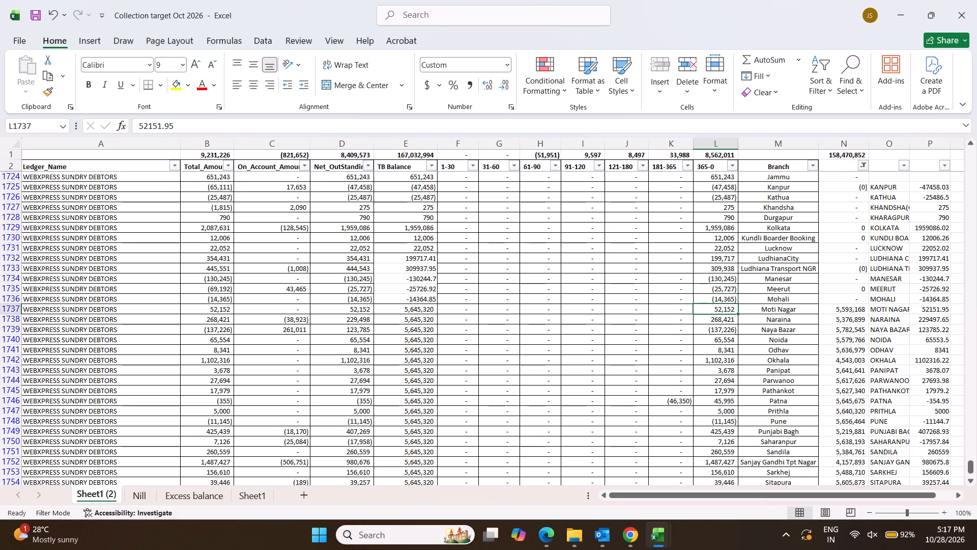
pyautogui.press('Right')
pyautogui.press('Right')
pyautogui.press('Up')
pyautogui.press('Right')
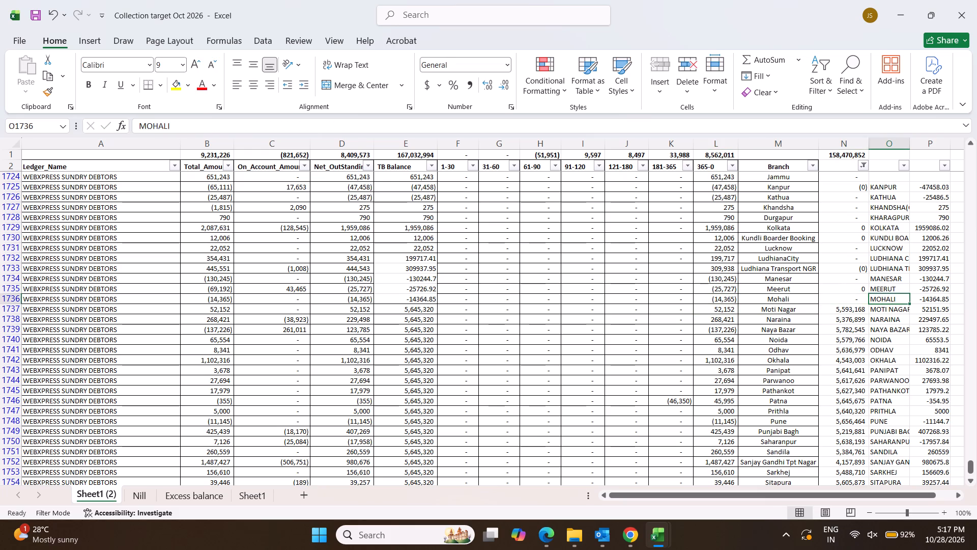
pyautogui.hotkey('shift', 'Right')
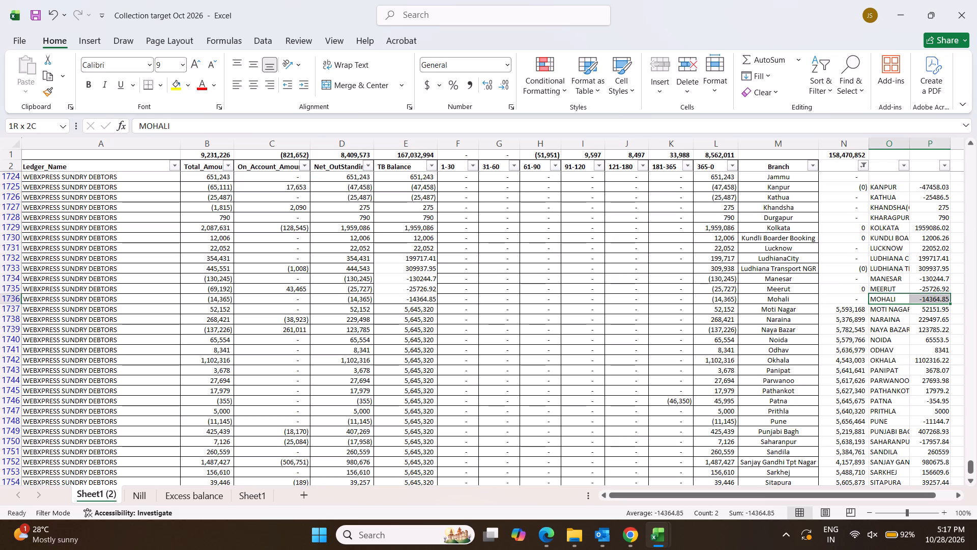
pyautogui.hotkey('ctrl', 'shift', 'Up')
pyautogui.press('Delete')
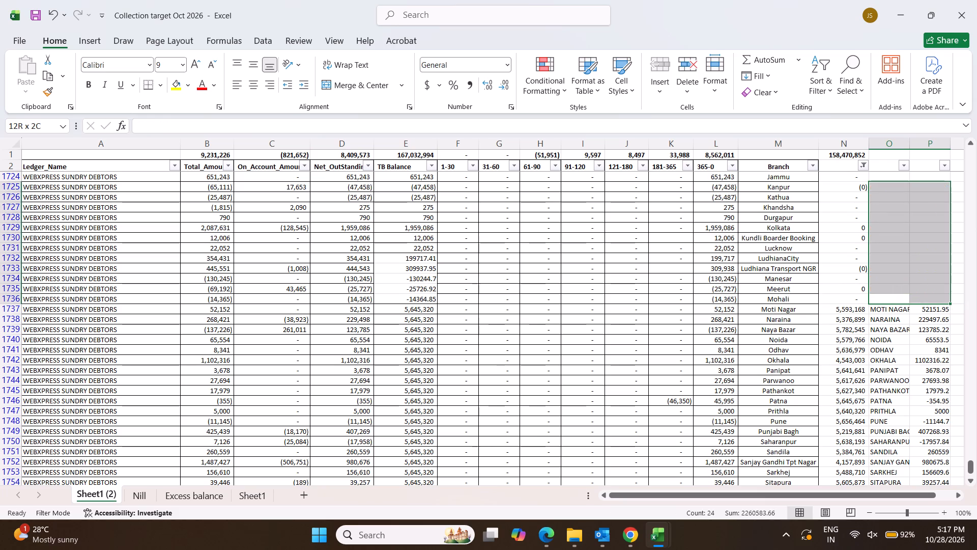
# Select the Net_OutStanding amounts from Moti Nagar through Okhala, D1737:D1742.
pyautogui.scroll(-4, 733, 342)
pyautogui.click(673, 292)
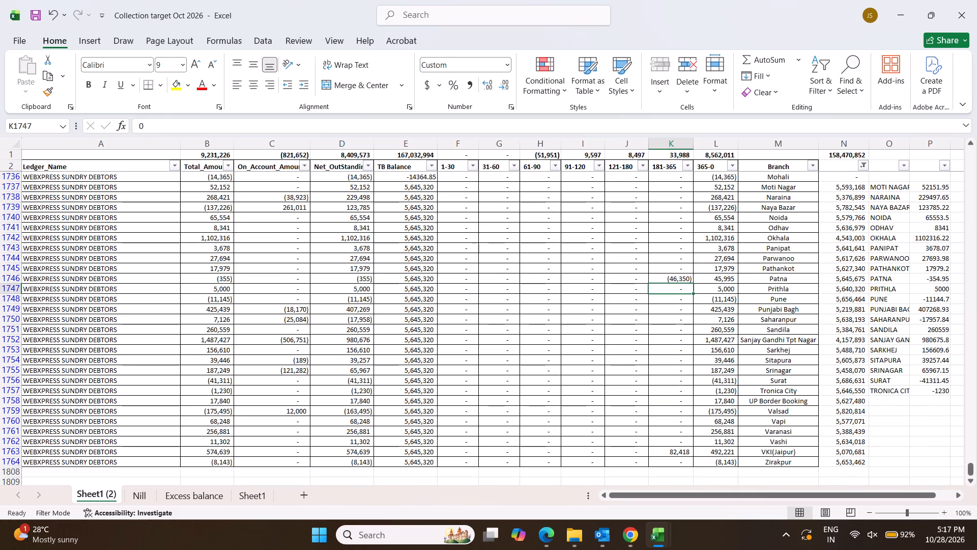
pyautogui.click(354, 186)
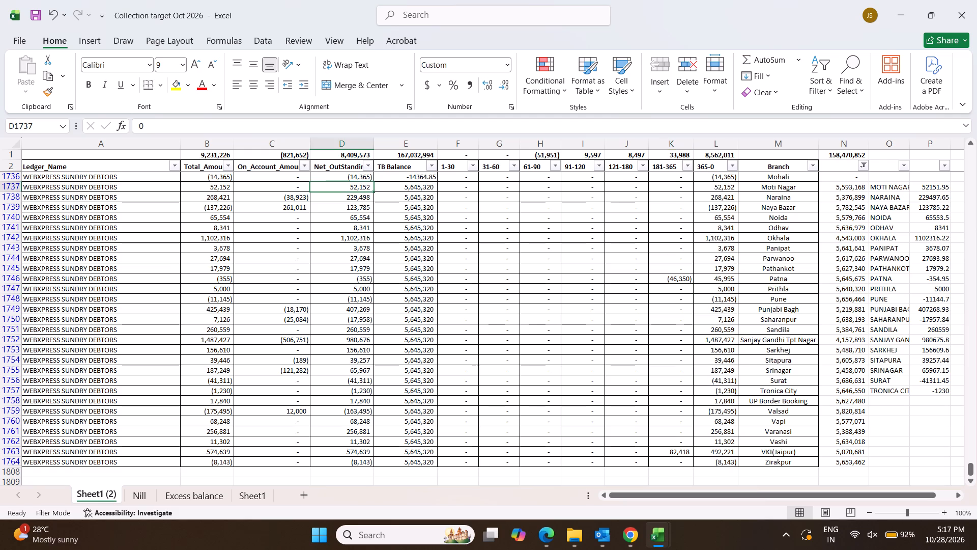
pyautogui.hotkey('shift', 'Down')
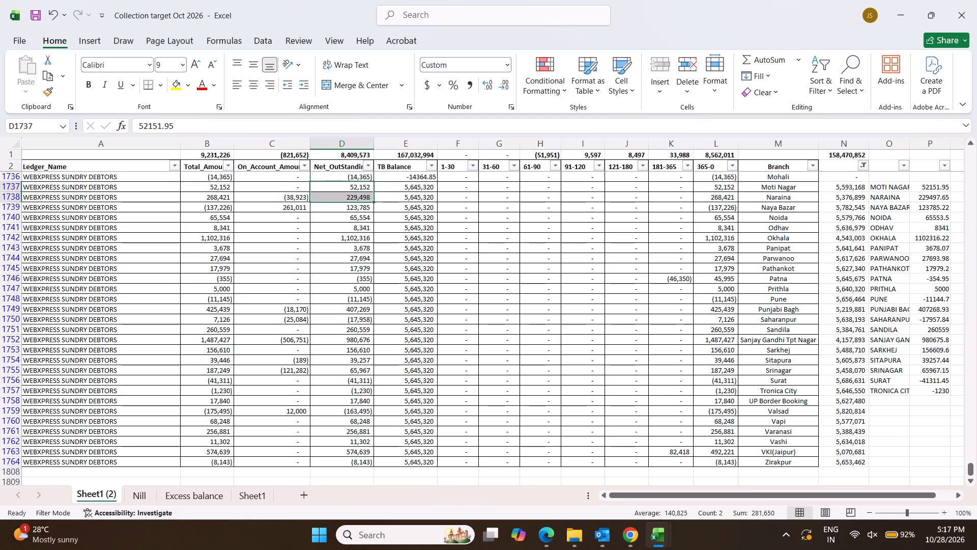
pyautogui.hotkey('shift', 'Down')
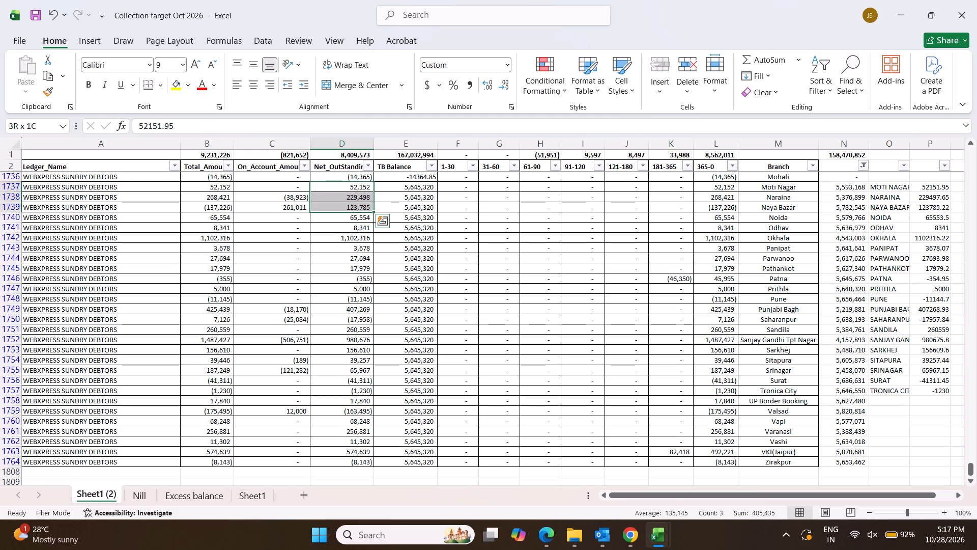
pyautogui.hotkey('shift', 'Down')
pyautogui.hotkey('shift', 'Down')
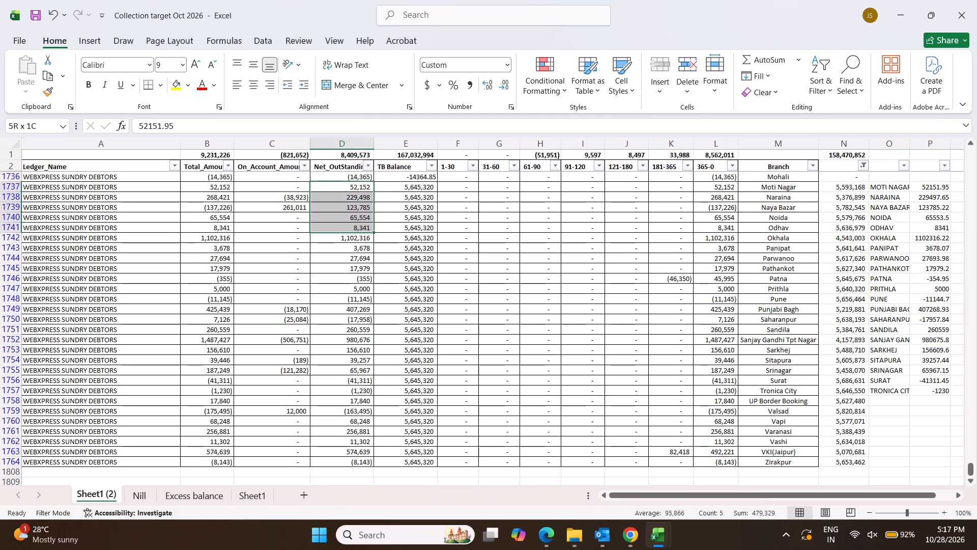
pyautogui.hotkey('shift', 'Down')
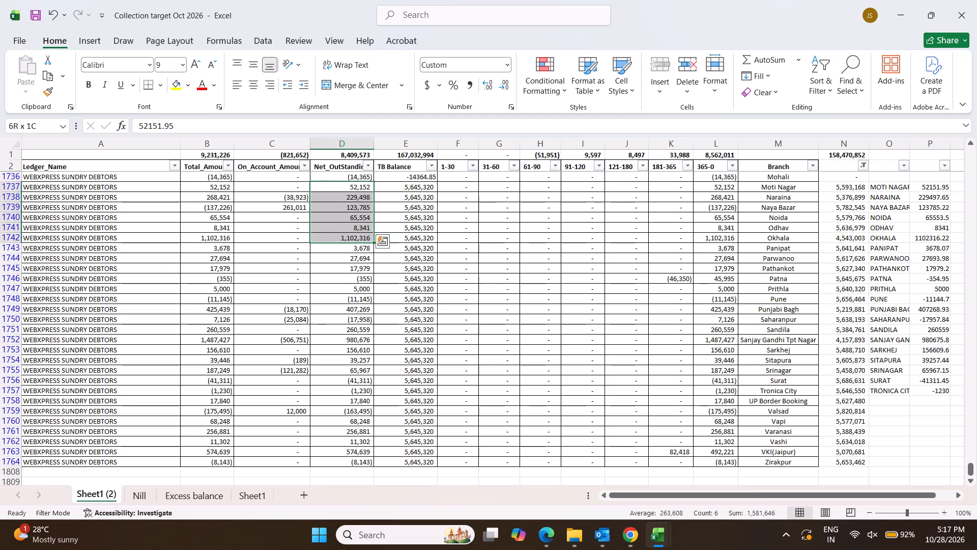
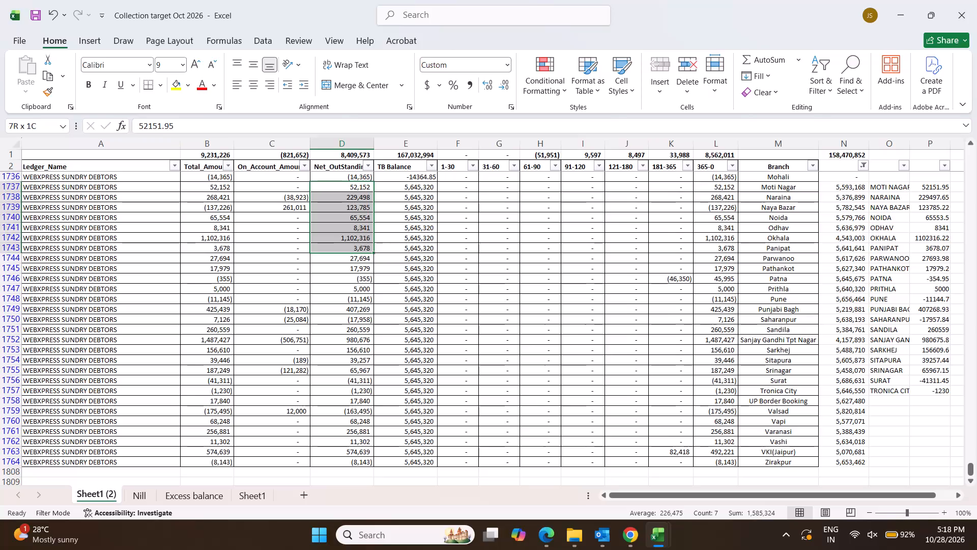
# Copy the Net_OutStanding amounts for Moti Nagar through Pune, D1737:D1748, into TB Balance E1737:E1748.
pyautogui.hotkey('shift', 'Down')
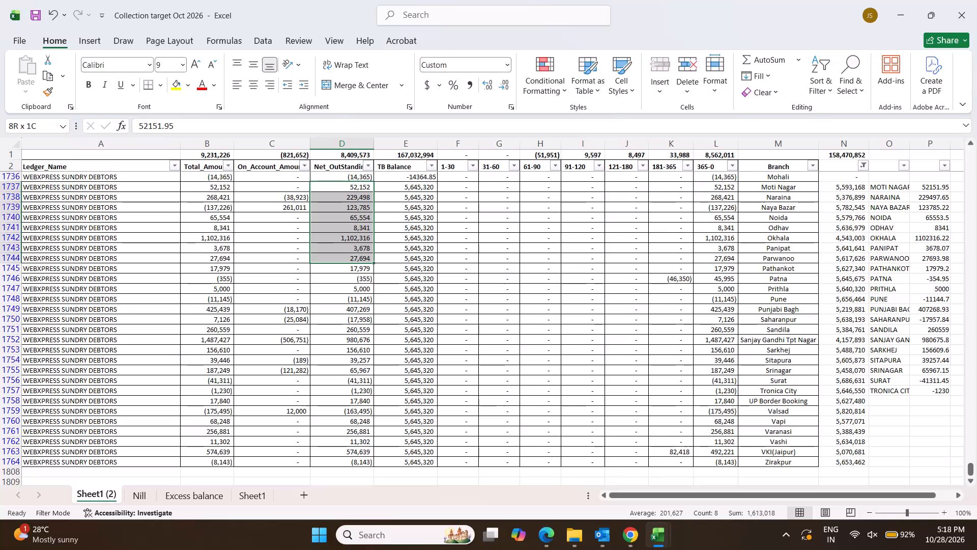
pyautogui.hotkey('shift', 'Down')
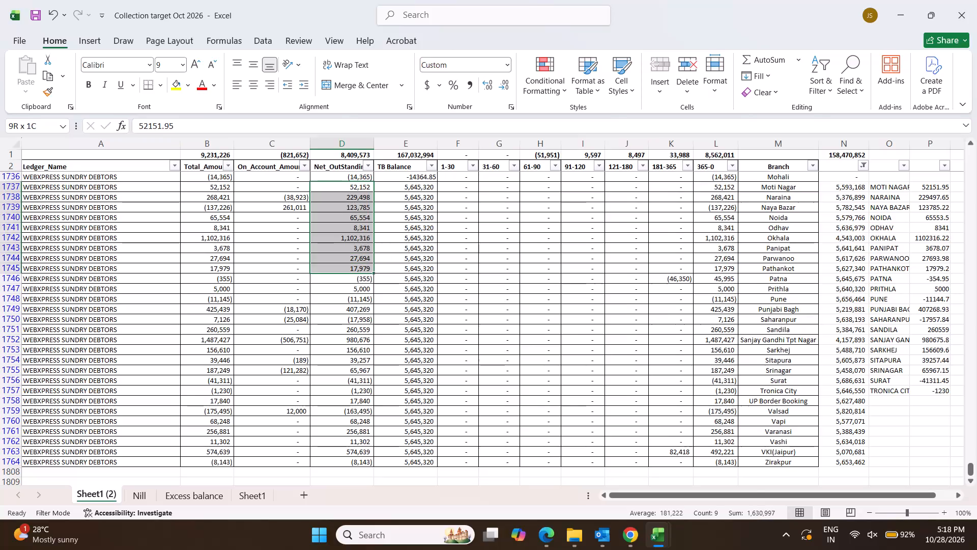
pyautogui.hotkey('shift', 'Down')
pyautogui.hotkey('shift', 'Down')
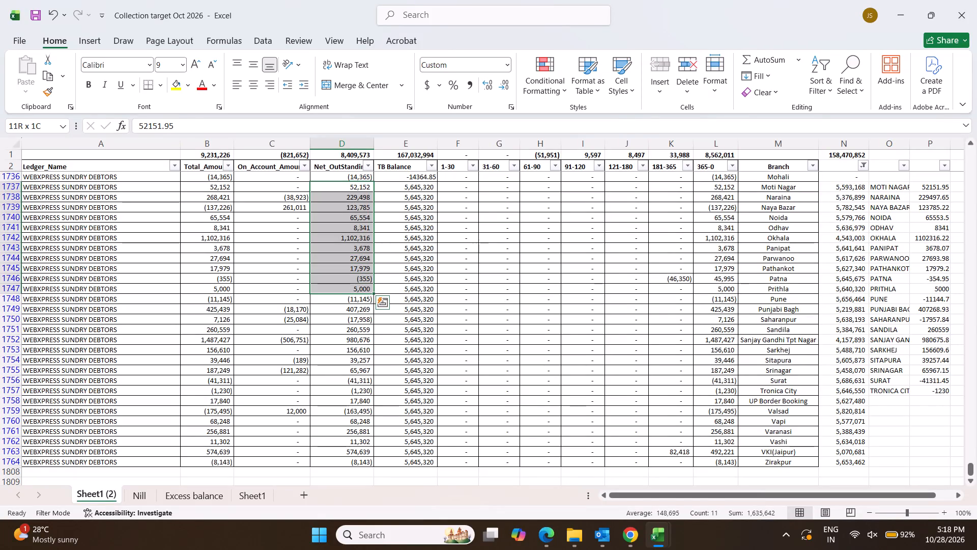
pyautogui.hotkey('shift', 'Down')
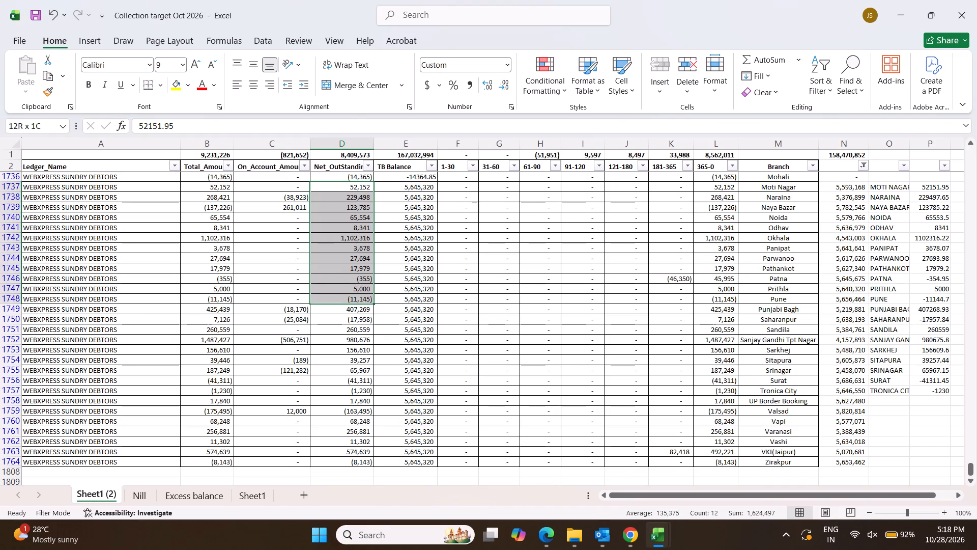
pyautogui.hotkey('ctrl', 'c')
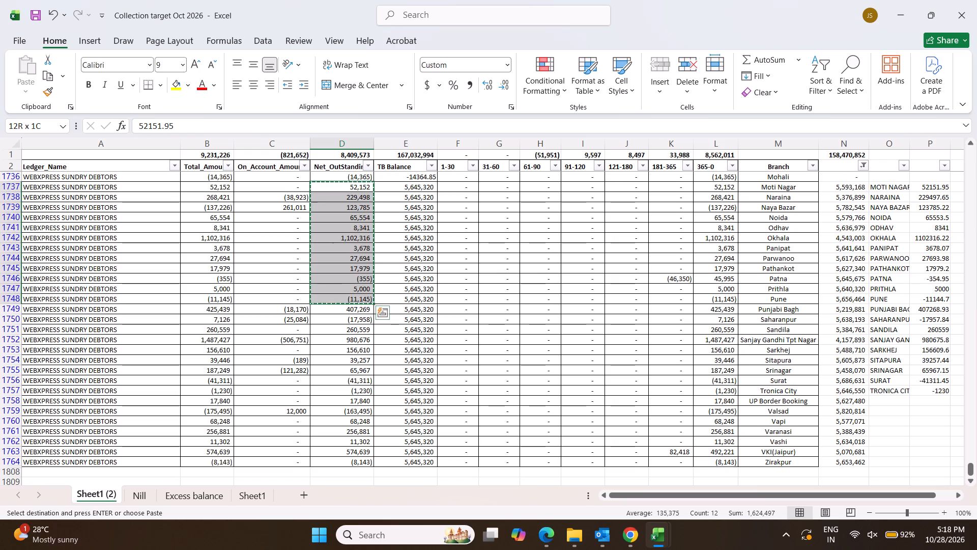
pyautogui.press('Right')
pyautogui.press('Return')
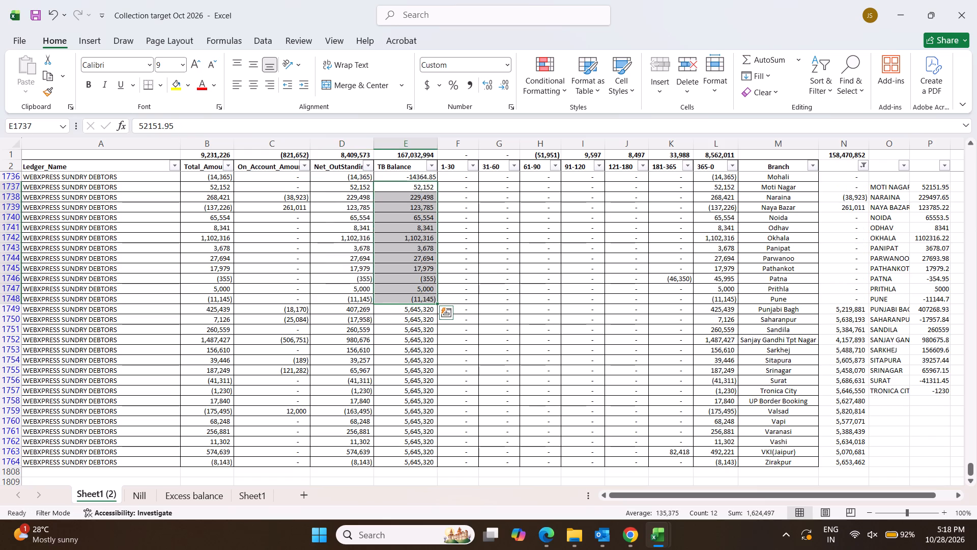
# Set the 365-0 ageing amounts to 229498 for Naraina in L1738 and 123785 for Naya Bazar in L1739.
pyautogui.press('Down')
pyautogui.press('Right')
pyautogui.press('Right')
pyautogui.press('Right')
pyautogui.press('Right')
pyautogui.press('Right')
pyautogui.press('Right')
pyautogui.press('Right')
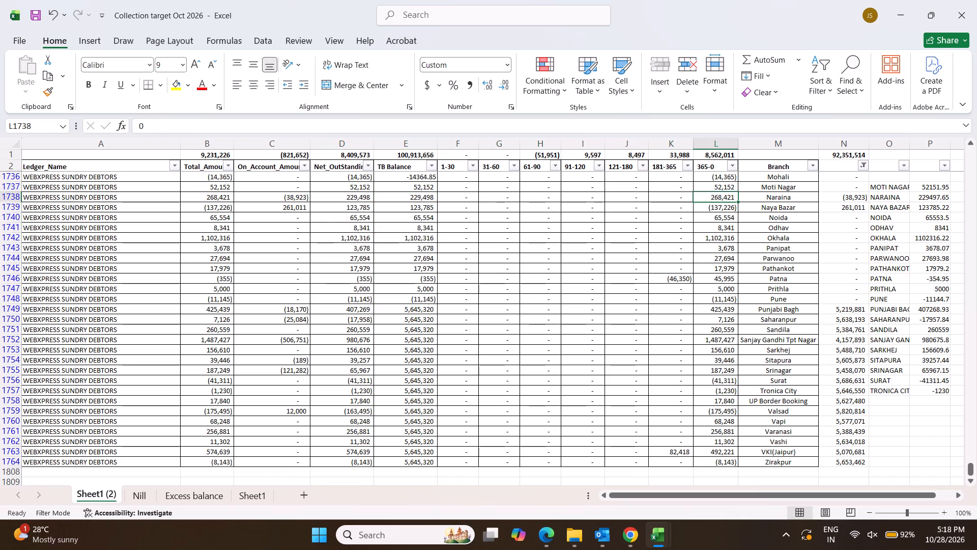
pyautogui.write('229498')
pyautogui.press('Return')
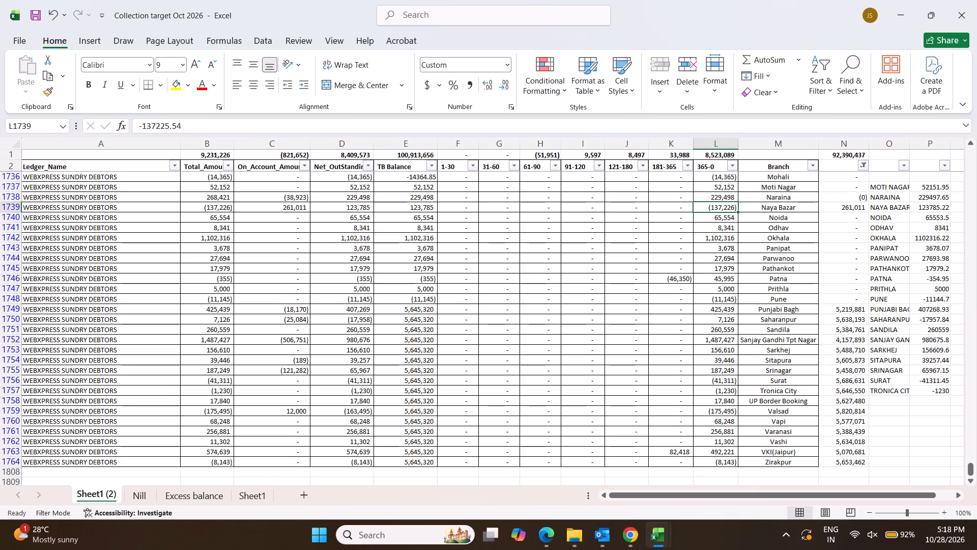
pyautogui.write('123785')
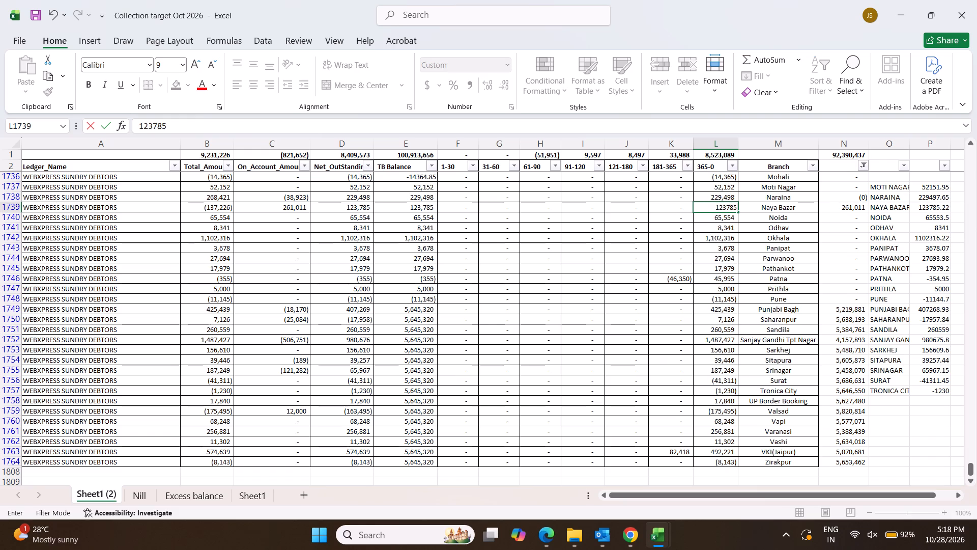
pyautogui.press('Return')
# Clear the reconciled branch names and balances from Moti Nagar through Pune in O1737:P1748.
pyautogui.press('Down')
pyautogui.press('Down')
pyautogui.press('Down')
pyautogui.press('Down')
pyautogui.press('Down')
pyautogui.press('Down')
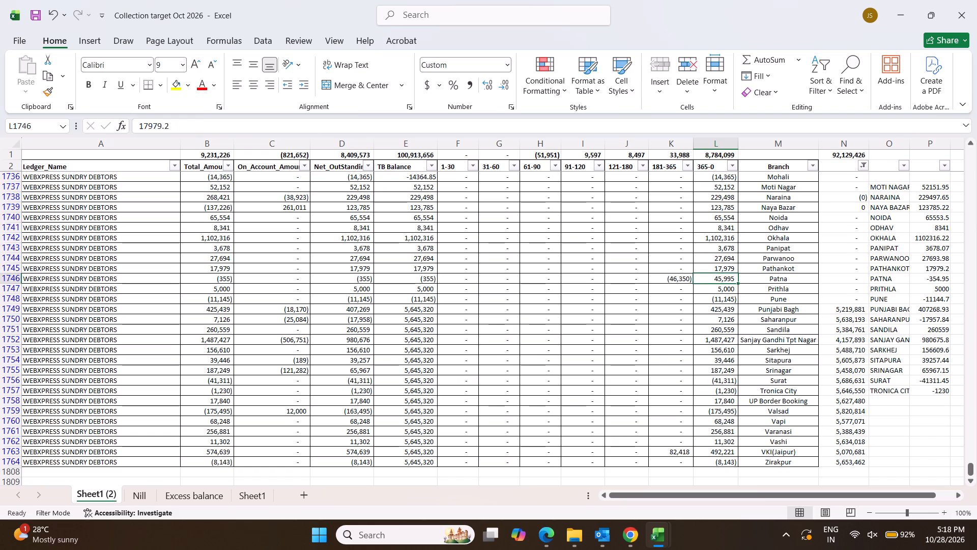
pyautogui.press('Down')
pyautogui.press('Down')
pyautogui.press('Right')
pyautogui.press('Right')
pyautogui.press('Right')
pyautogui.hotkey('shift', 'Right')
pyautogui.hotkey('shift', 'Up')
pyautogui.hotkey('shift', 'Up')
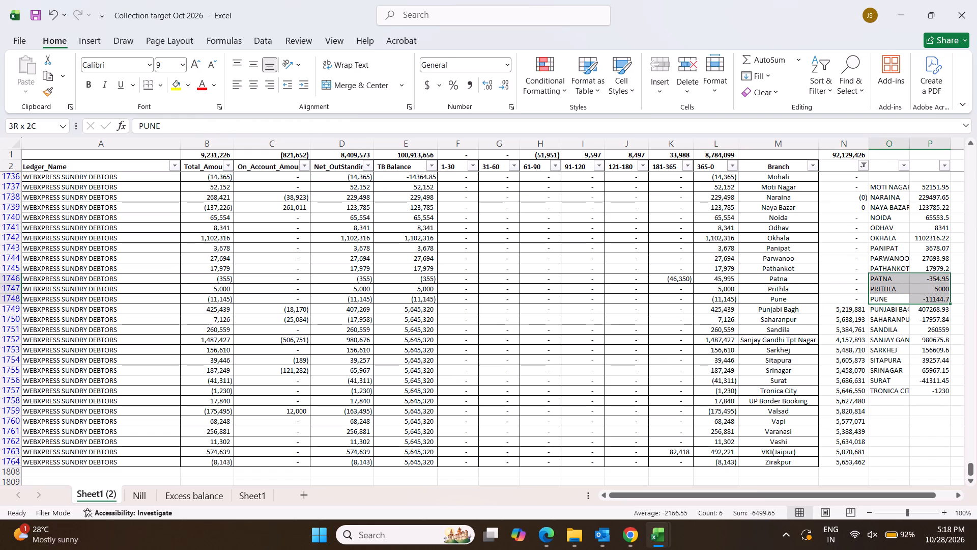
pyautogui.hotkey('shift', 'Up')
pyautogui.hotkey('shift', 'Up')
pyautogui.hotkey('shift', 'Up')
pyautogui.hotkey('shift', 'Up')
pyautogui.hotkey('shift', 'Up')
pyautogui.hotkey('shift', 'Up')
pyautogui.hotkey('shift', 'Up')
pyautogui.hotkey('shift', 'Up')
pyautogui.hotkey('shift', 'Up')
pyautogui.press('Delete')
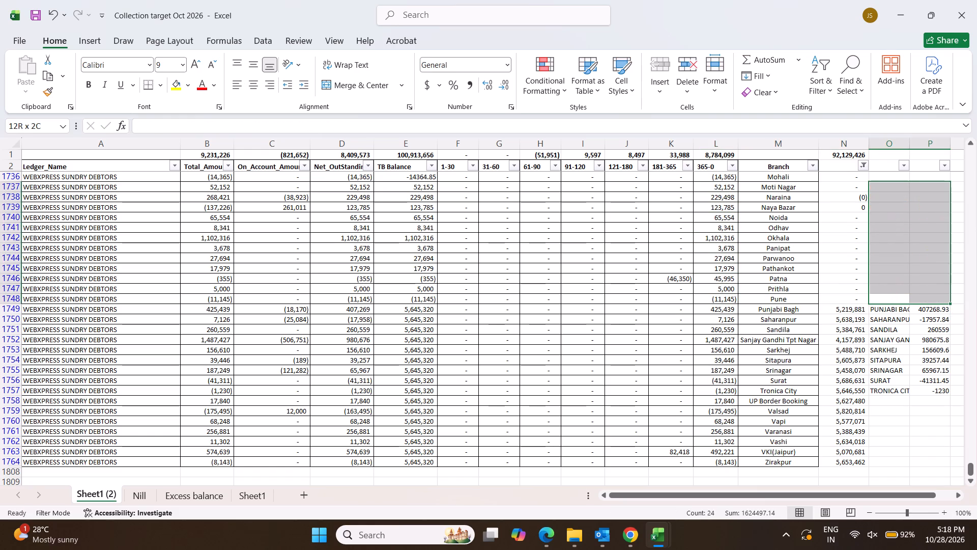
# Copy the Net_OutStanding amounts for Punjabi Bagh through Tronica City, D1749:D1757, into TB Balance E1749:E1757.
pyautogui.click(348, 307)
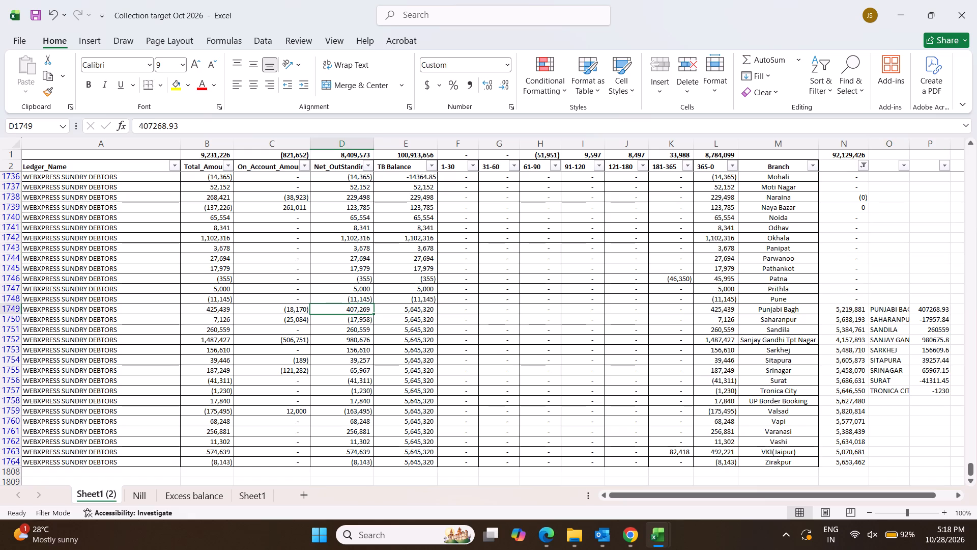
pyautogui.hotkey('shift', 'Down')
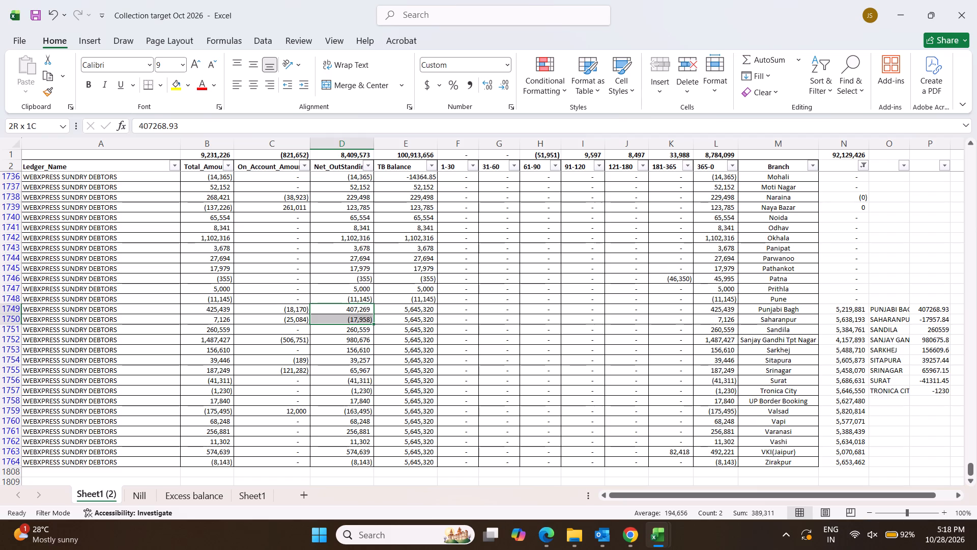
pyautogui.hotkey('shift', 'Down')
pyautogui.hotkey('shift', 'Down')
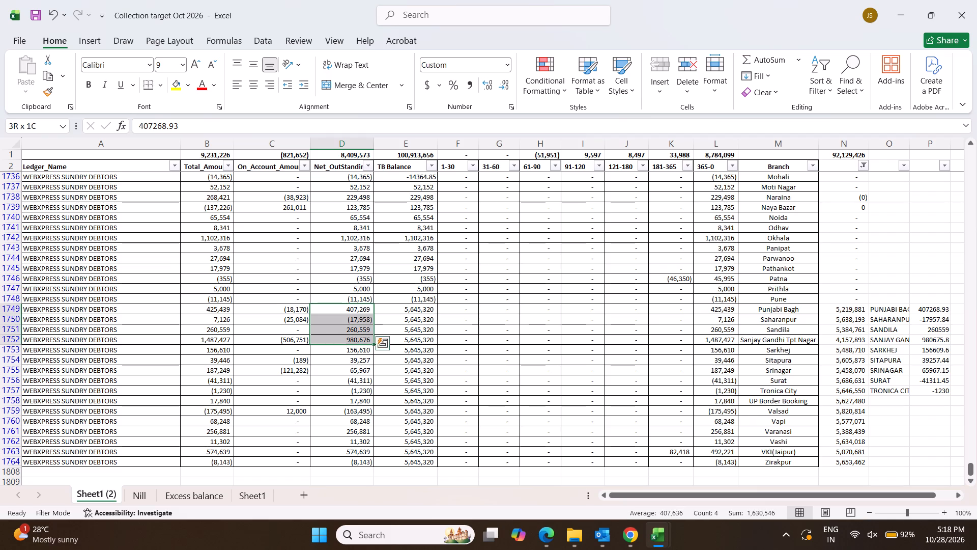
pyautogui.hotkey('shift', 'Down')
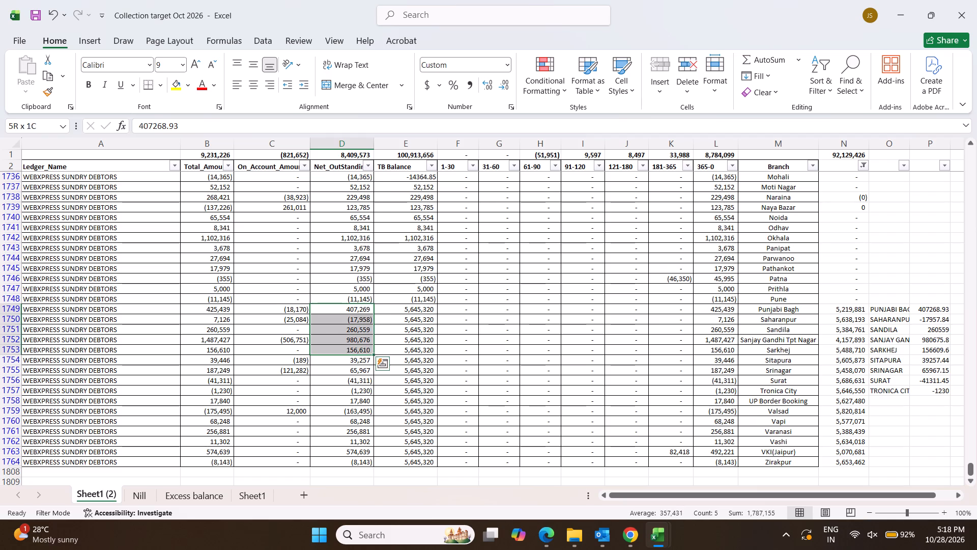
pyautogui.hotkey('shift', 'Down')
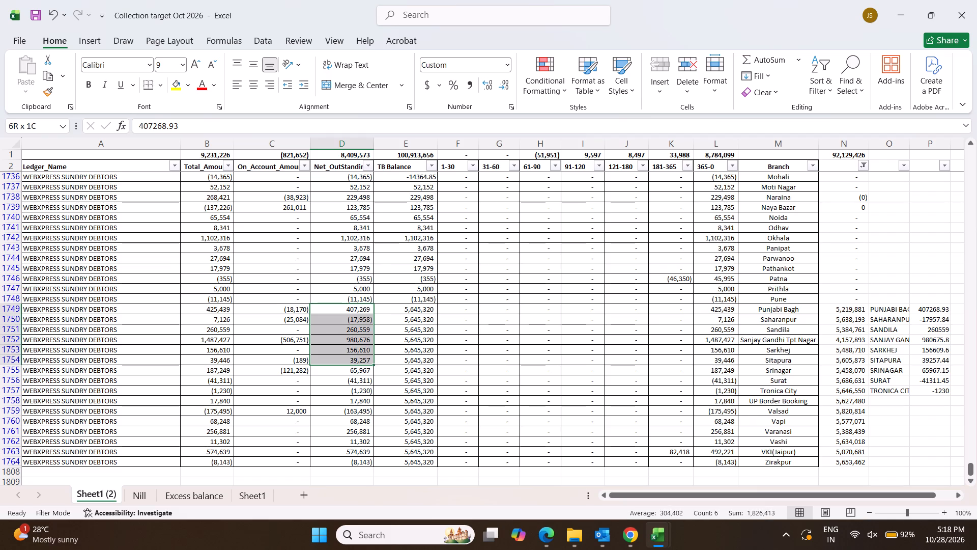
pyautogui.hotkey('shift', 'Down')
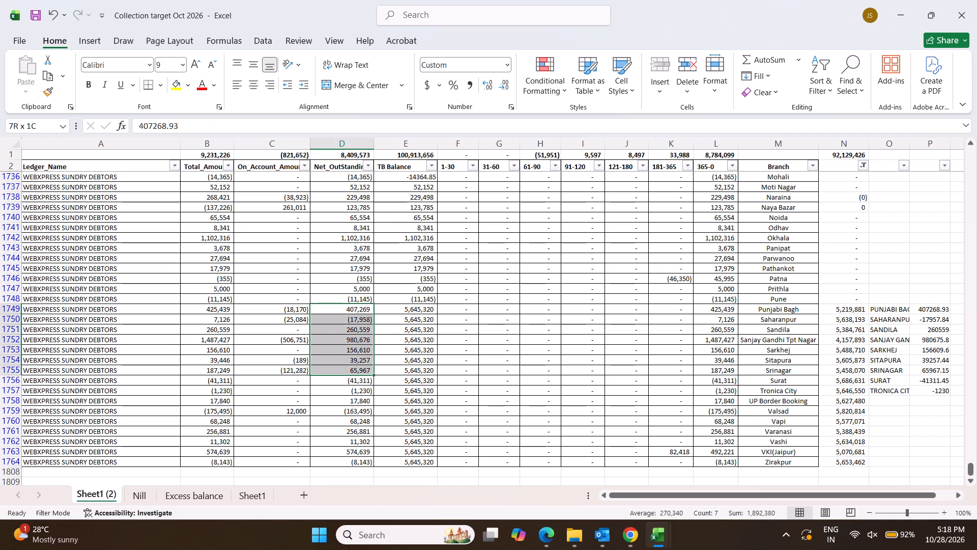
pyautogui.hotkey('shift', 'Down')
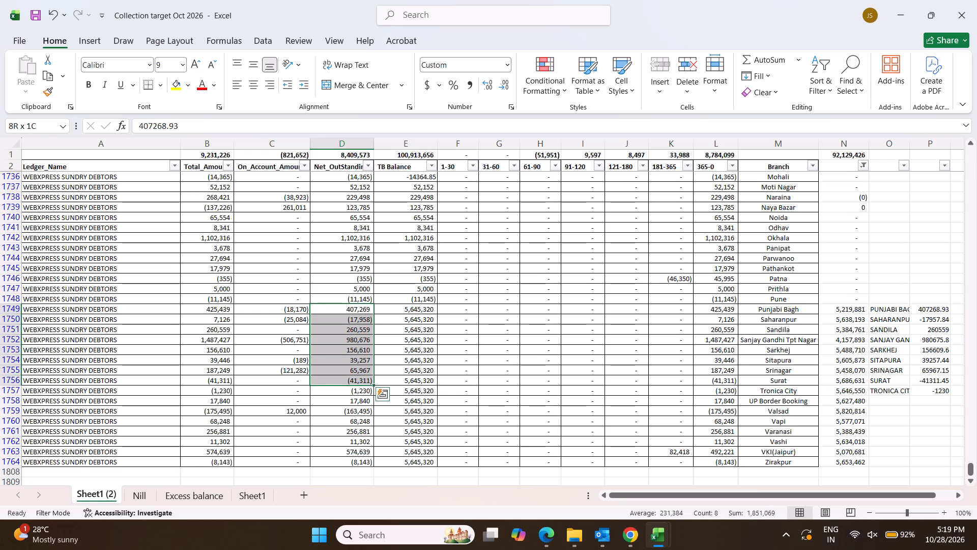
pyautogui.hotkey('shift', 'Down')
pyautogui.hotkey('ctrl', 'c')
pyautogui.press('Right')
pyautogui.press('Return')
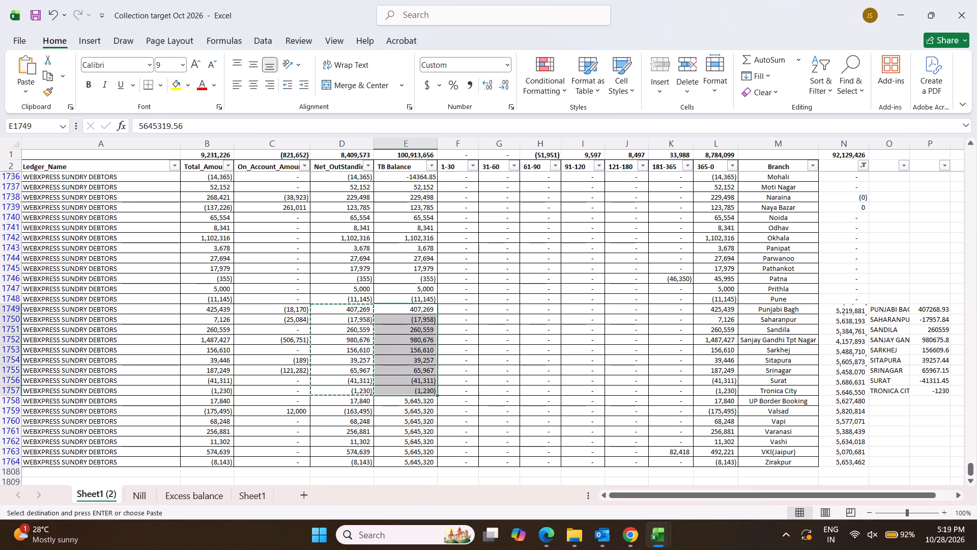
pyautogui.press('Escape')
# Set the 365-0 ageing amounts to 407269 for Punjabi Bagh in L1749 and -17958 for Saharanpur in L1750.
pyautogui.press('Right')
pyautogui.press('Right')
pyautogui.press('Right')
pyautogui.press('Right')
pyautogui.press('Right')
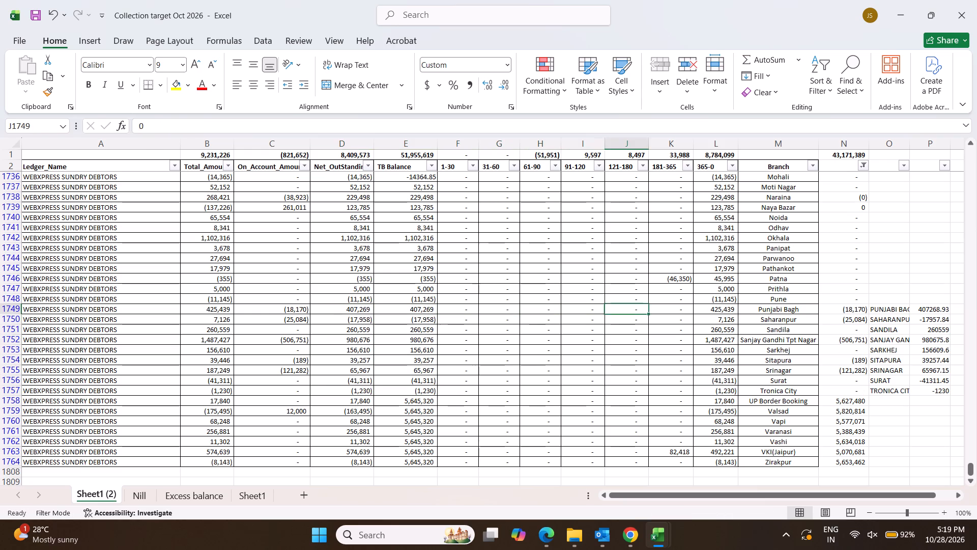
pyautogui.press('Right')
pyautogui.press('Right')
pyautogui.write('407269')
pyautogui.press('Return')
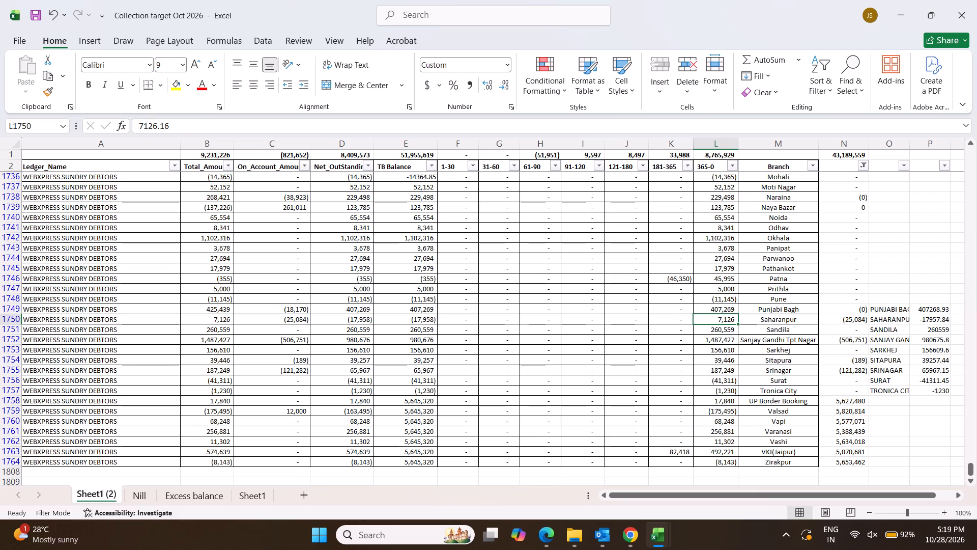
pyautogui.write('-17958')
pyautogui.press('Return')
# Set the 365-0 ageing amounts to 980676 for Sanjay Gandhi Tpt Nagar in L1752 and 39257 for Sitapura in L1754.
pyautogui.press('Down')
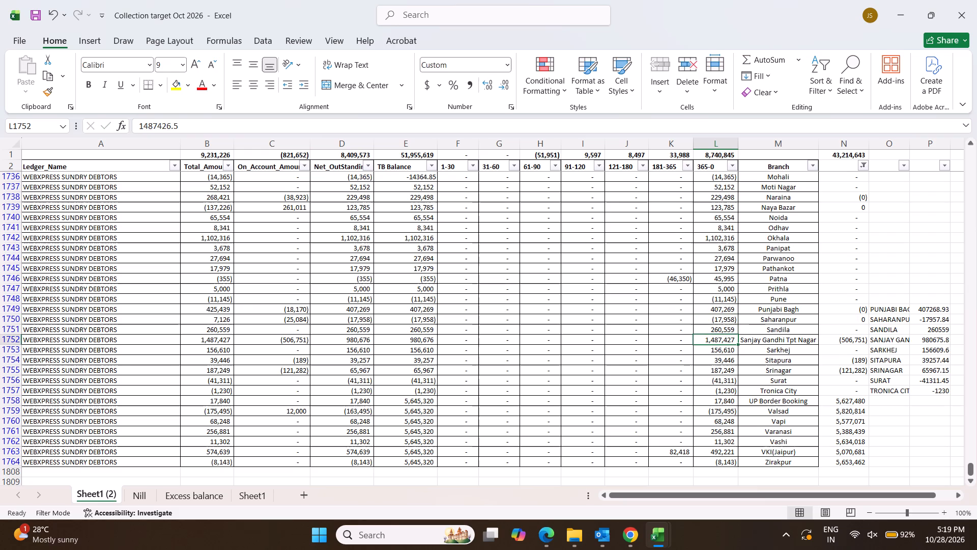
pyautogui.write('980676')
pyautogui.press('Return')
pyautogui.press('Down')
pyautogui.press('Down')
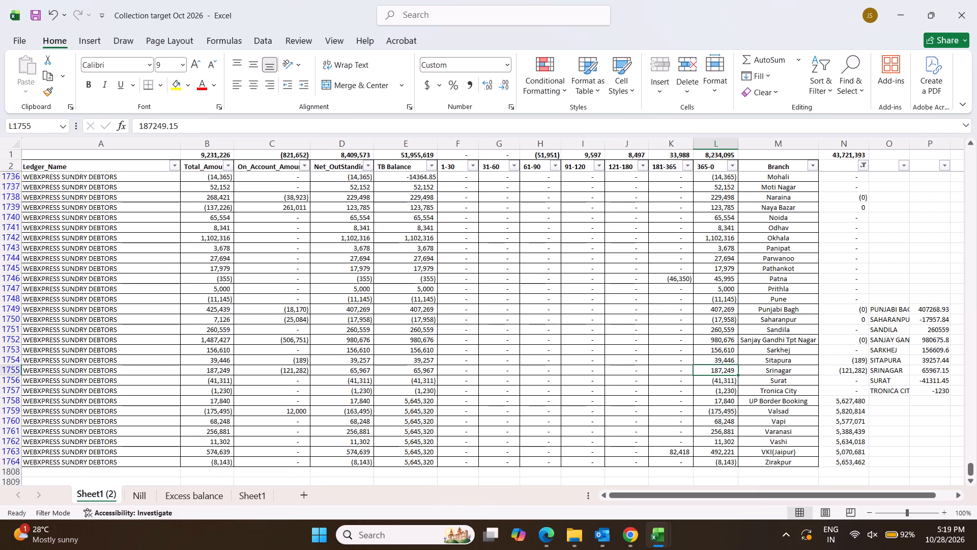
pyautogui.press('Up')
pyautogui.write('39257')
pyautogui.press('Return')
# Set Srinagar's 365-0 ageing amount in L1755 to 65967.
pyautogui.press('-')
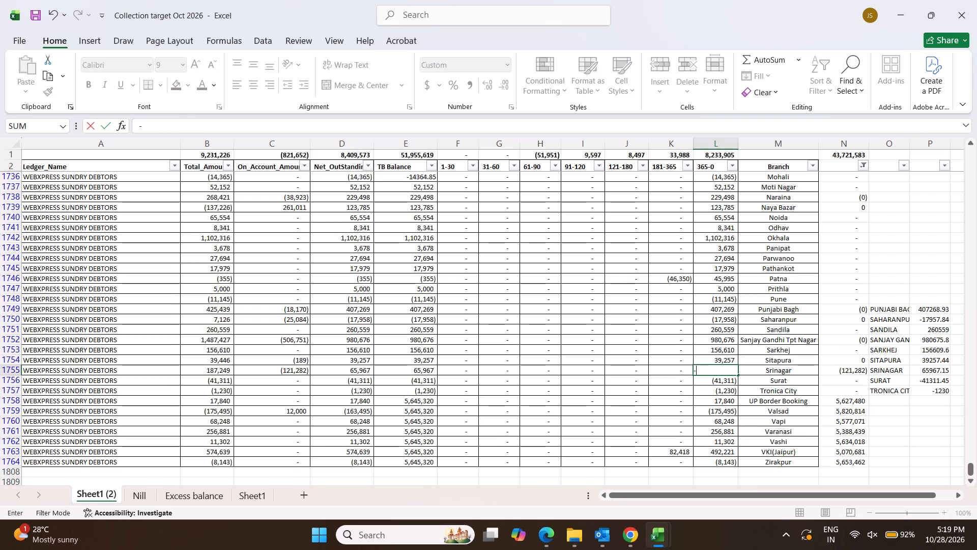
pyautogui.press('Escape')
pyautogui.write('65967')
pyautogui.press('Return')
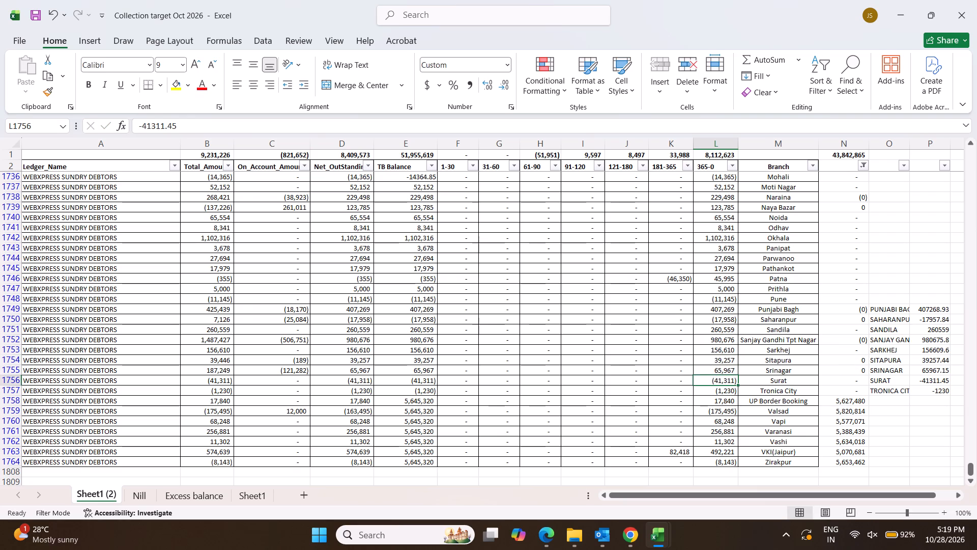
# Copy the UP Border Booking through Zirakpur names and balances, A70:B77, from the Branch Ledger Balance workbook and return to Collection target.
pyautogui.click(287, 403)
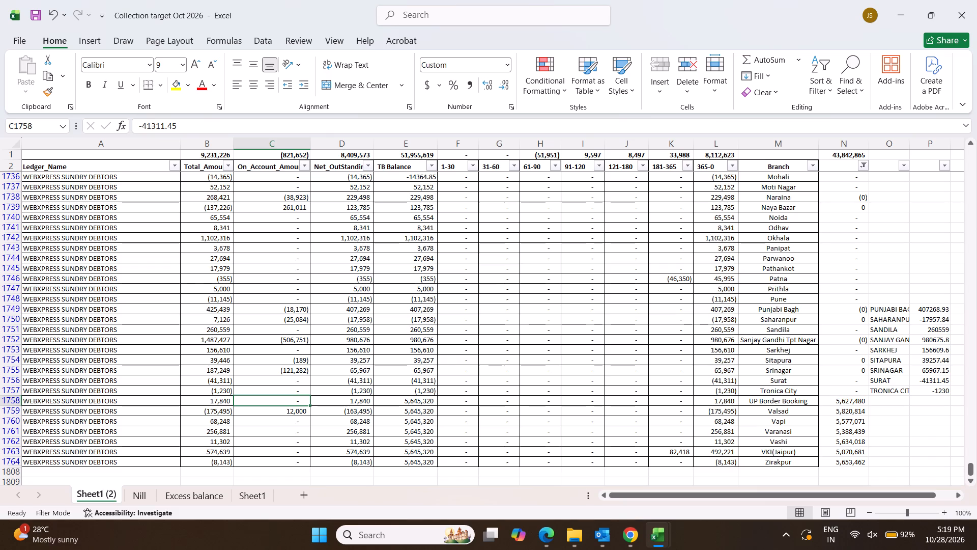
pyautogui.hotkey('alt', 'Tab')
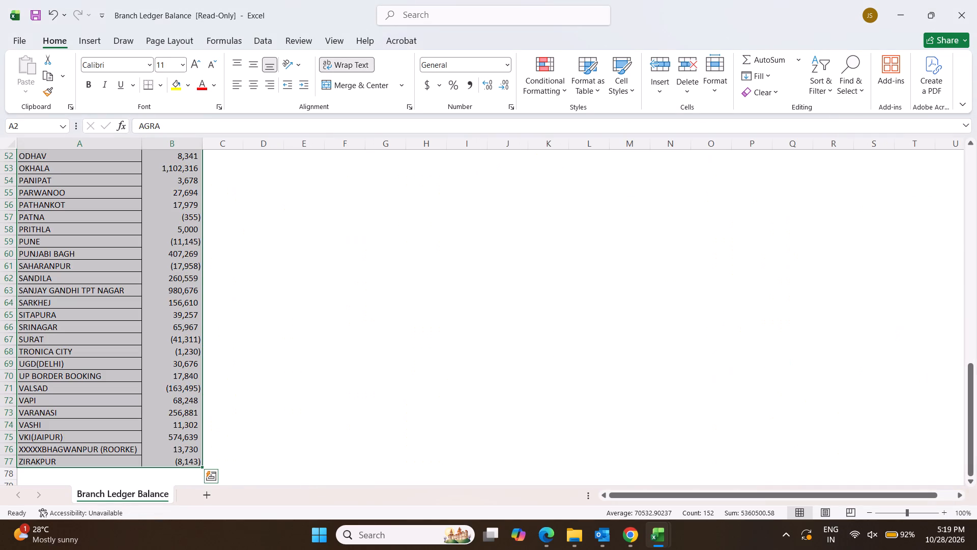
pyautogui.click(327, 399)
pyautogui.click(165, 376)
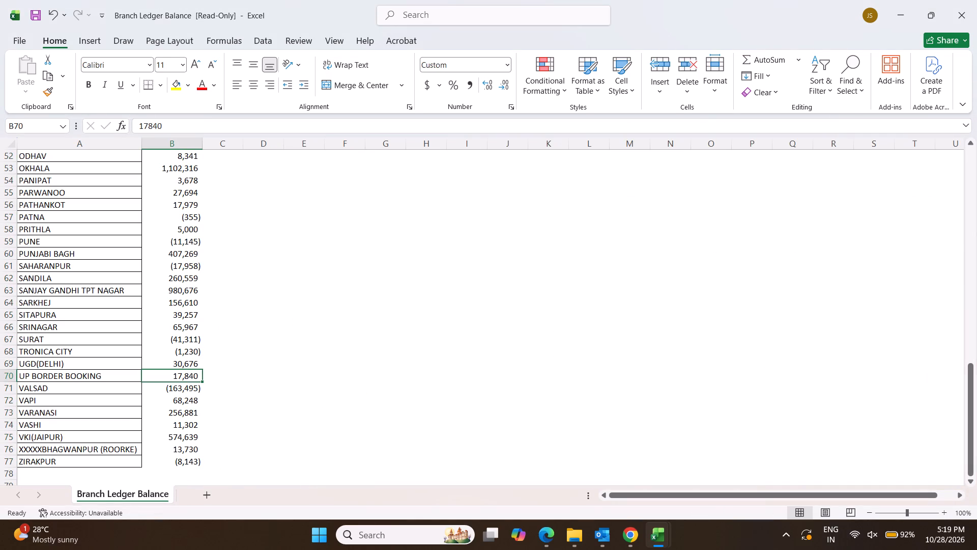
pyautogui.press('Left')
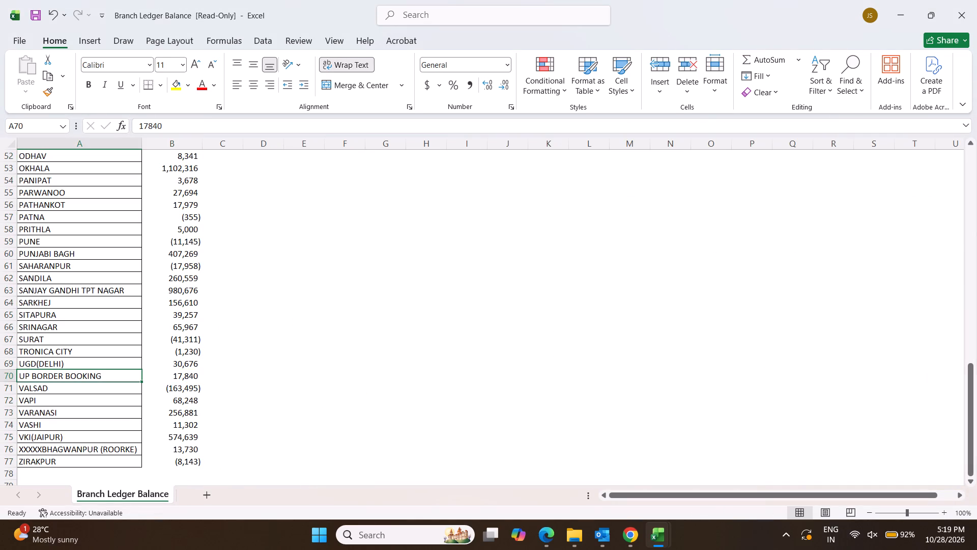
pyautogui.hotkey('shift', 'Right')
pyautogui.hotkey('ctrl', 'shift', 'Down')
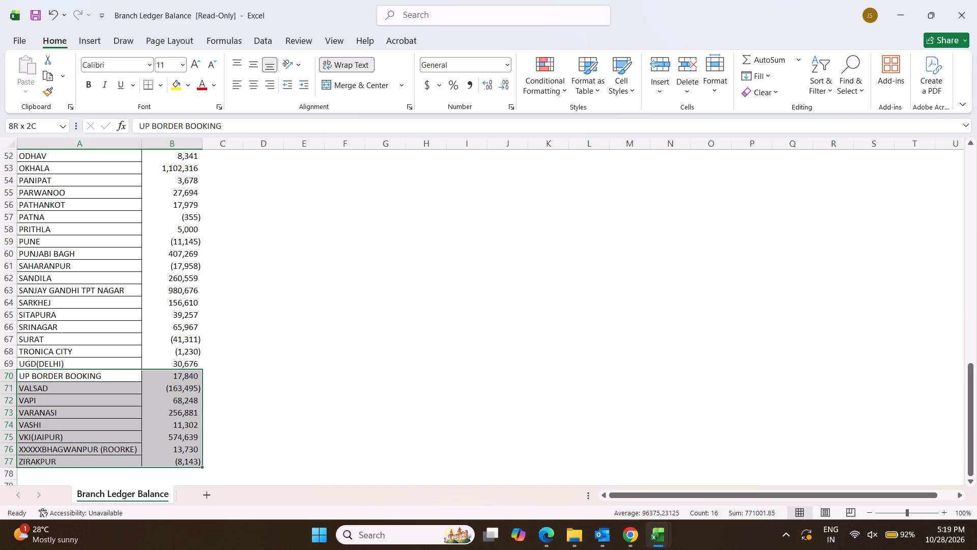
pyautogui.hotkey('ctrl', 'c')
pyautogui.hotkey('alt', 'Tab')
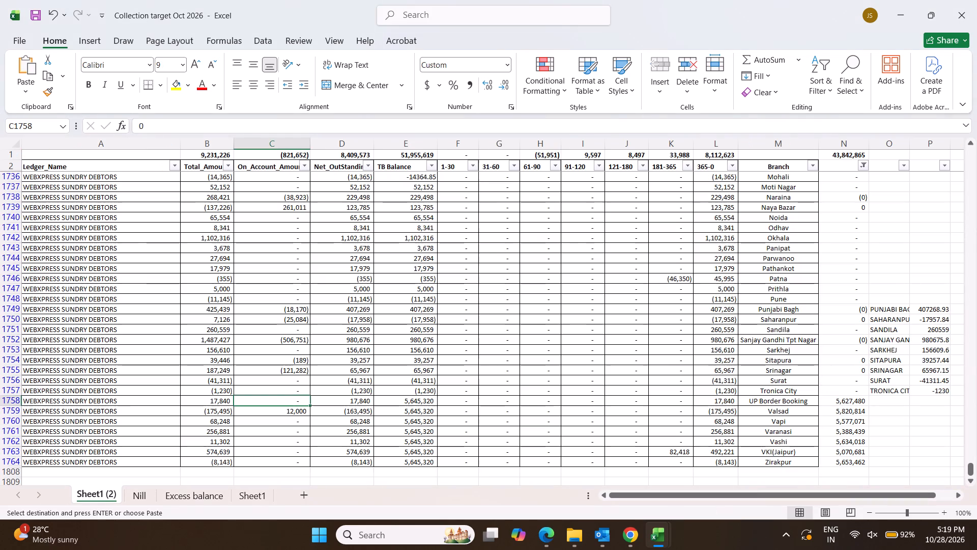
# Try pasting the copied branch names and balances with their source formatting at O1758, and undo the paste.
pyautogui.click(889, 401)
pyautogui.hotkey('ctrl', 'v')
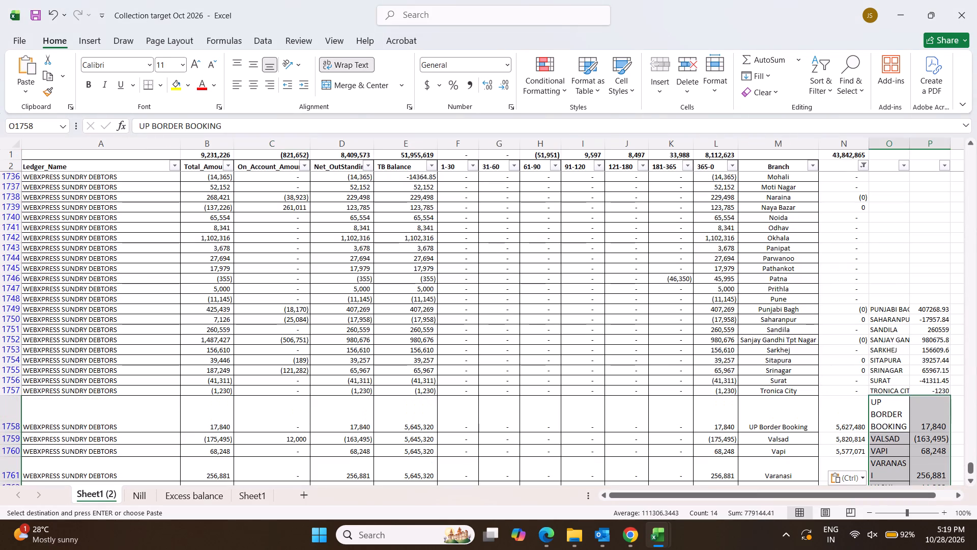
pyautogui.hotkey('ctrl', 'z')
# Paste the copied branch names and balances as values only at O1758.
pyautogui.rightClick(888, 401)
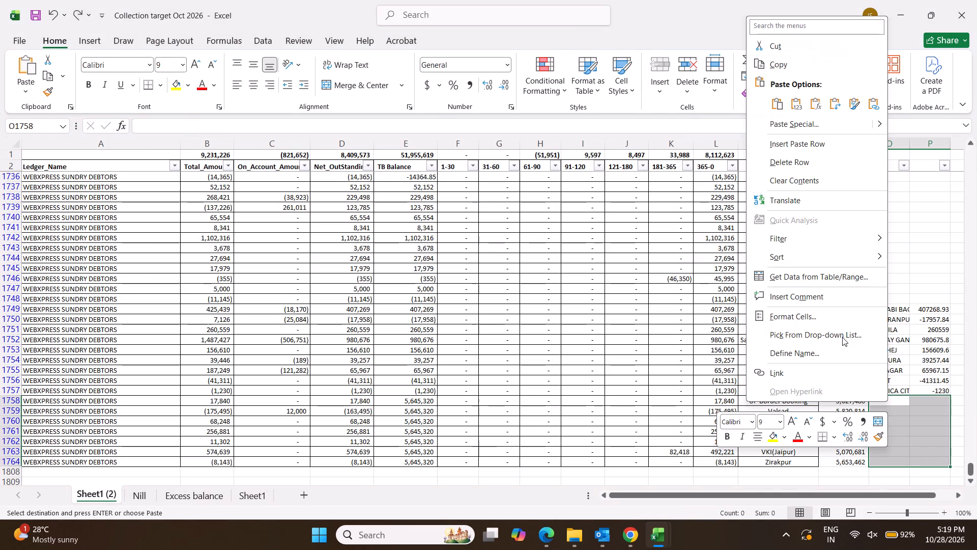
pyautogui.click(805, 117)
pyautogui.click(701, 80)
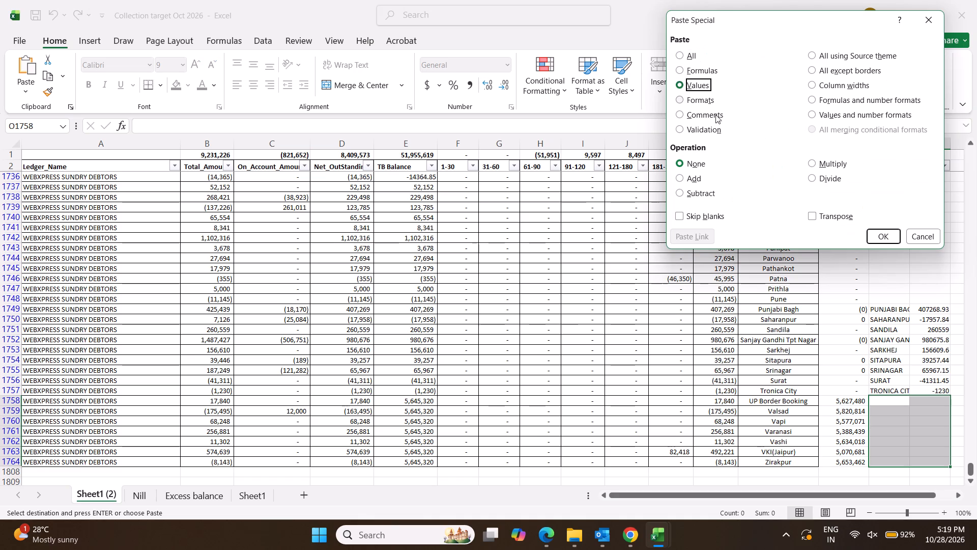
pyautogui.click(877, 234)
pyautogui.press('Escape')
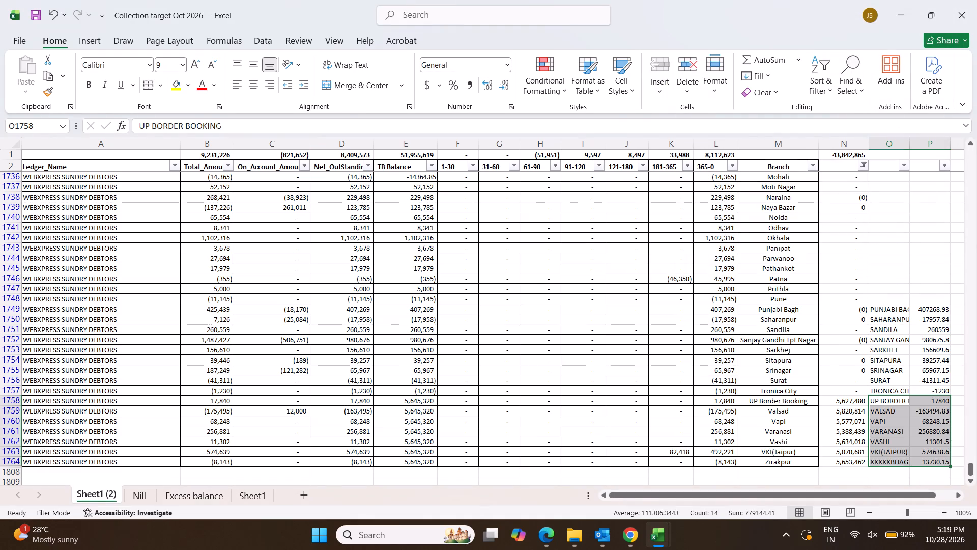
# Clear the helper branch names and balances in O1749:P1757, from Punjabi Bagh through Tronica City.
pyautogui.moveTo(935, 390); pyautogui.dragTo(913, 386)
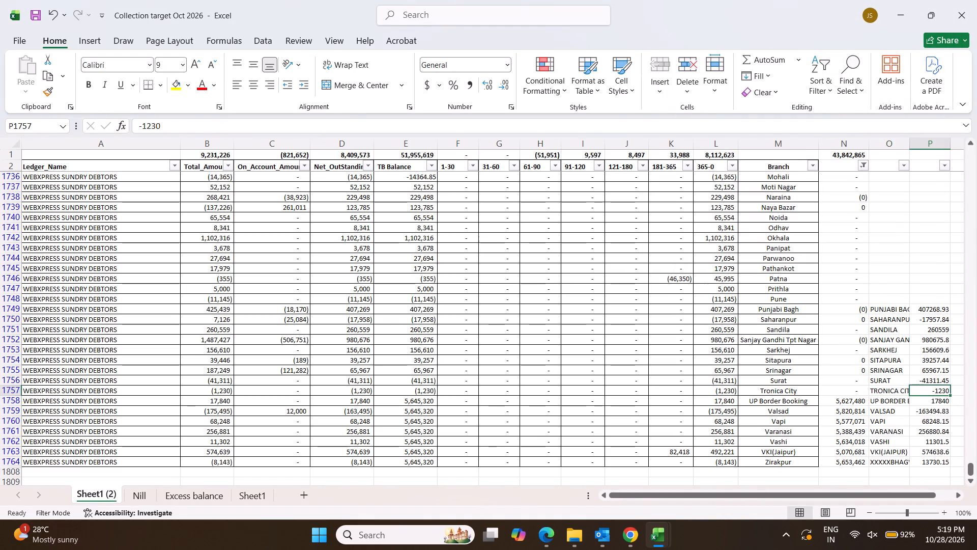
pyautogui.moveTo(913, 386); pyautogui.dragTo(880, 310)
pyautogui.press('Delete')
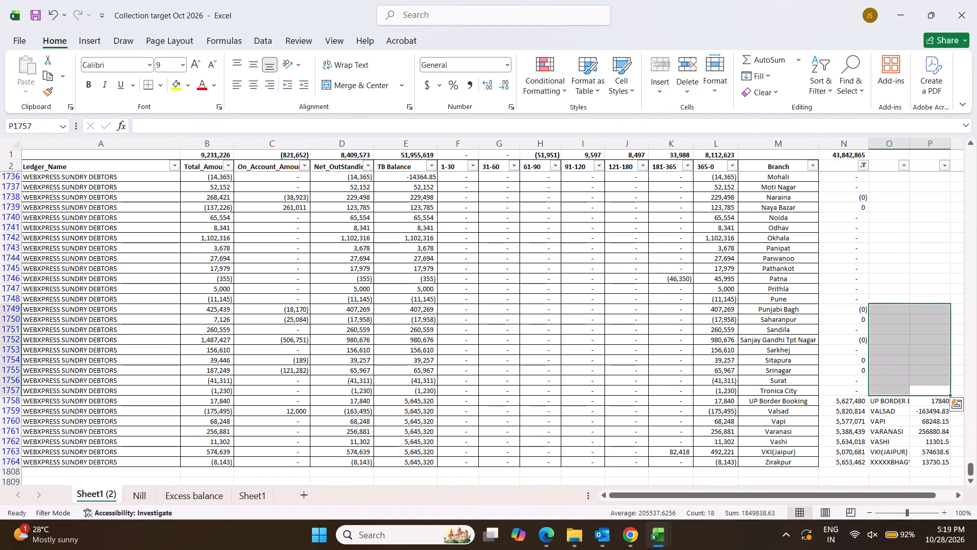
# Copy the Net_OutStanding amounts in D1758:D1763, UP Border Booking through VKI(Jaipur), into the TB Balance column at E1758.
pyautogui.scroll(-4, 906, 472)
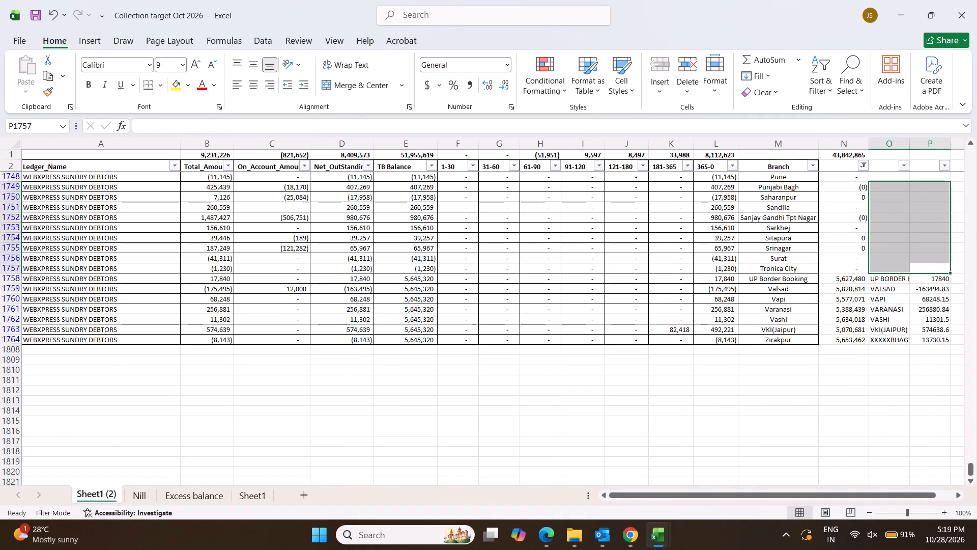
pyautogui.click(362, 279)
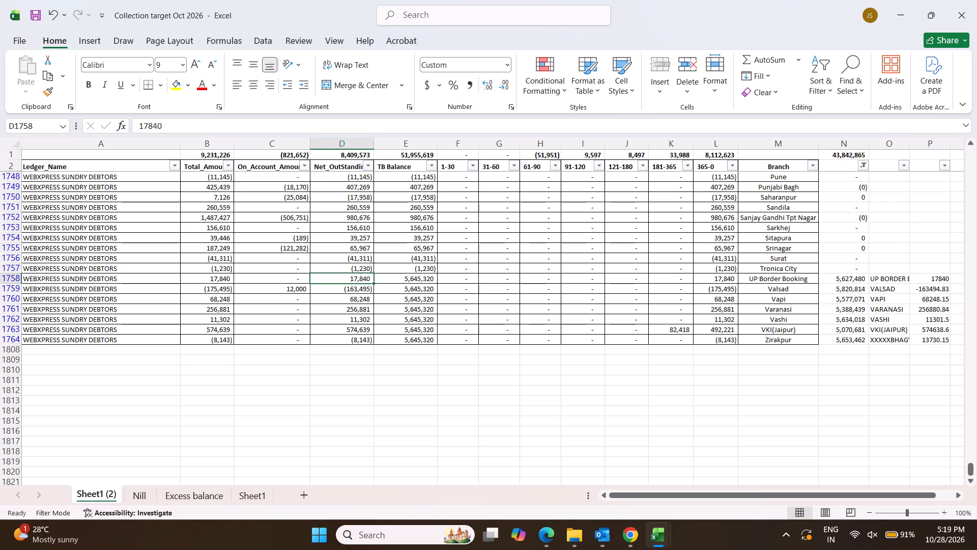
pyautogui.hotkey('shift', 'Down')
pyautogui.hotkey('shift', 'Down')
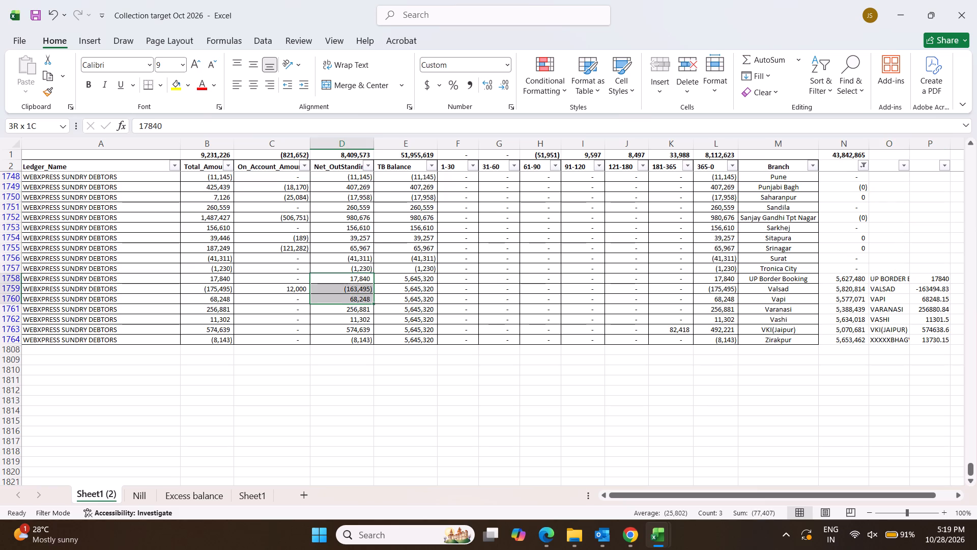
pyautogui.hotkey('shift', 'Down')
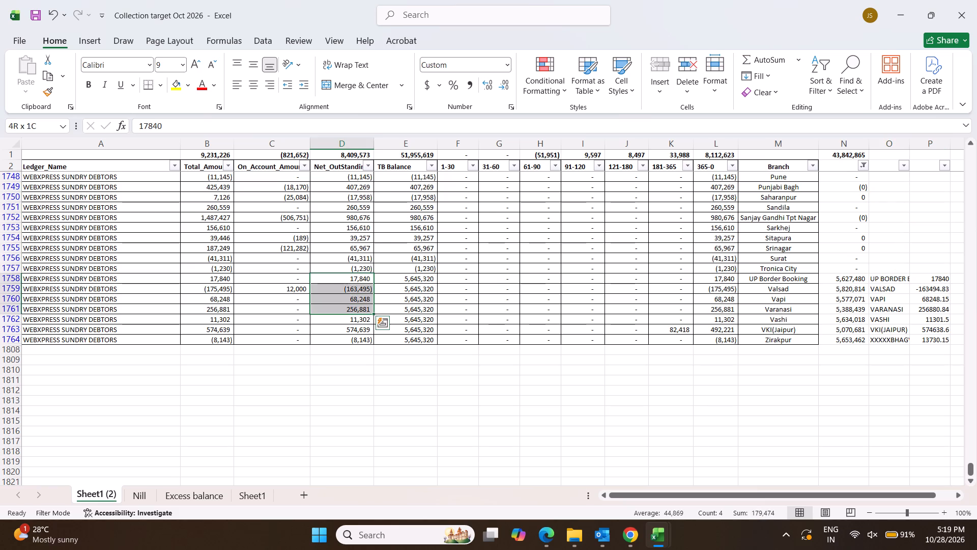
pyautogui.hotkey('shift', 'Down')
pyautogui.hotkey('shift', 'Down')
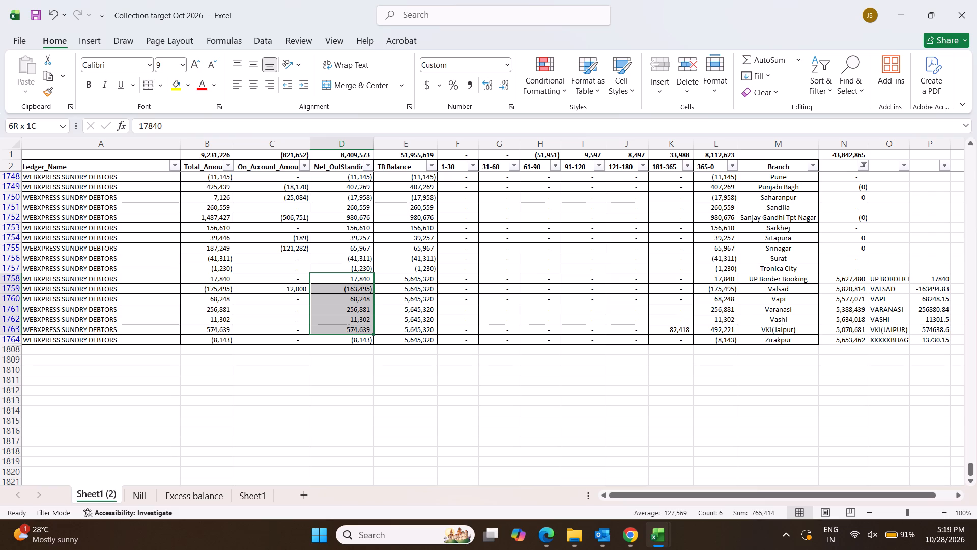
pyautogui.hotkey('ctrl', 'c')
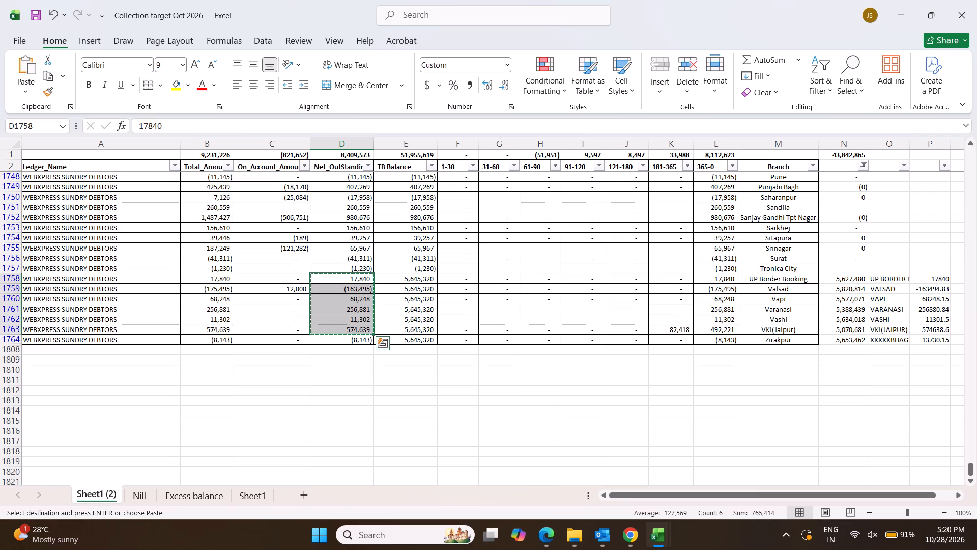
pyautogui.press('Right')
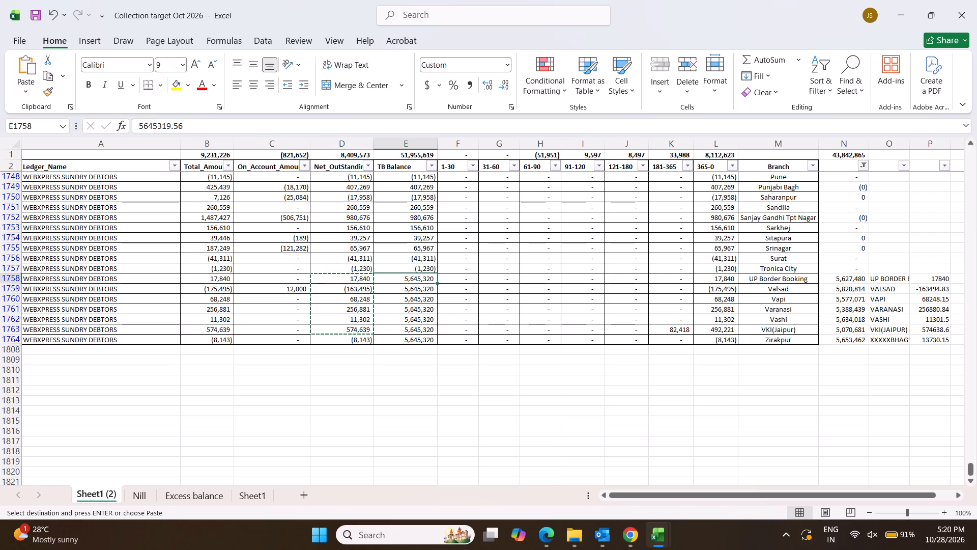
pyautogui.press('Return')
# Set Zirakpur's TB Balance in E1764 to 13730.15.
pyautogui.press('Down')
pyautogui.press('Down')
pyautogui.press('Down')
pyautogui.press('Down')
pyautogui.press('Down')
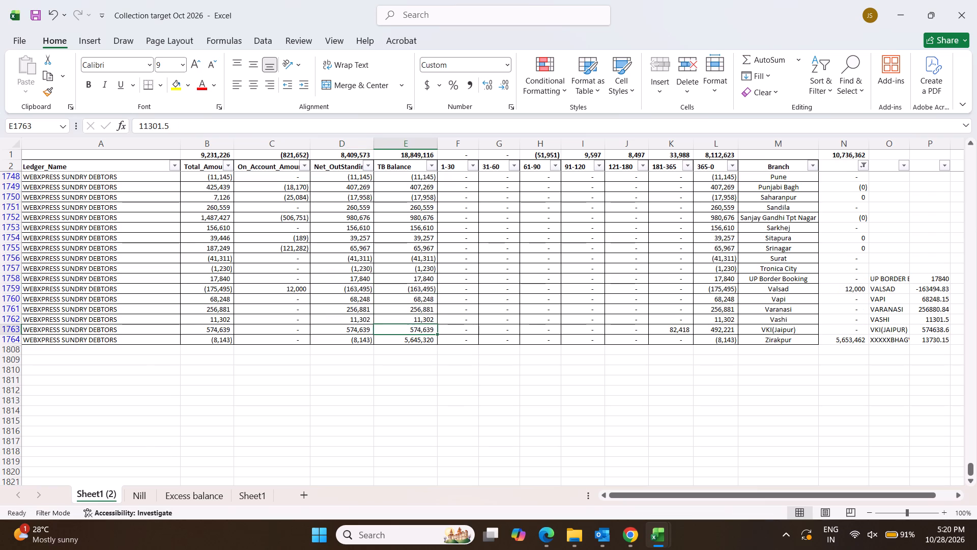
pyautogui.press('Down')
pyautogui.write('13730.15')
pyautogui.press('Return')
# Set Valsad's 365-0 ageing amount in L1759 to -163495.
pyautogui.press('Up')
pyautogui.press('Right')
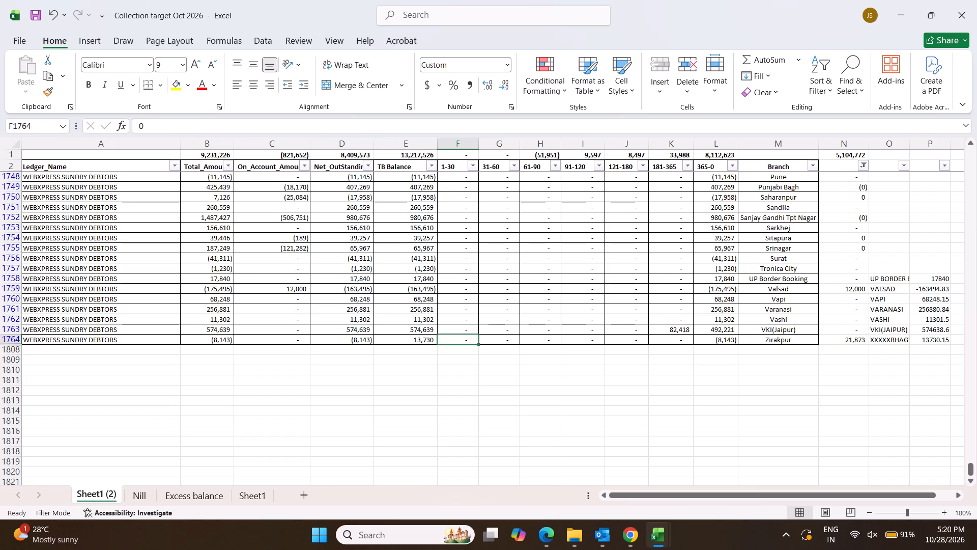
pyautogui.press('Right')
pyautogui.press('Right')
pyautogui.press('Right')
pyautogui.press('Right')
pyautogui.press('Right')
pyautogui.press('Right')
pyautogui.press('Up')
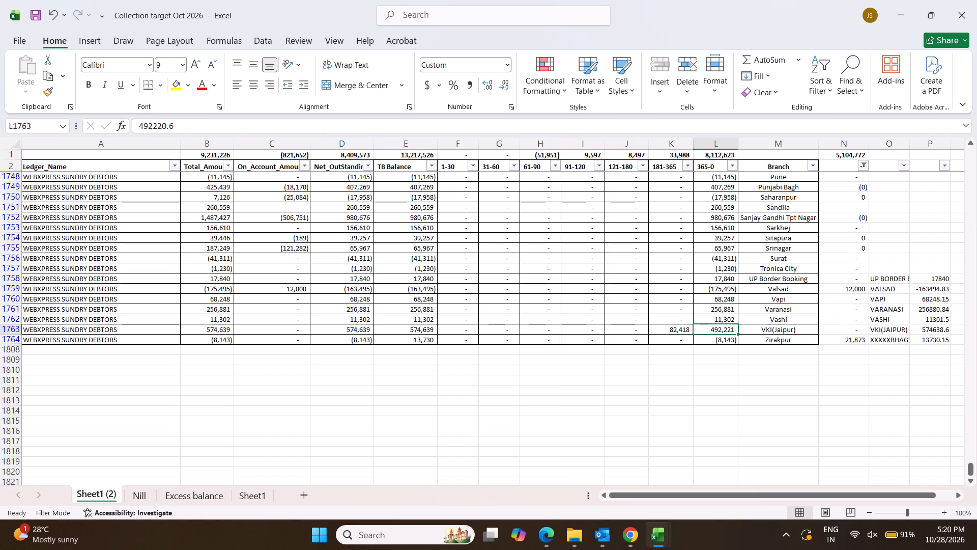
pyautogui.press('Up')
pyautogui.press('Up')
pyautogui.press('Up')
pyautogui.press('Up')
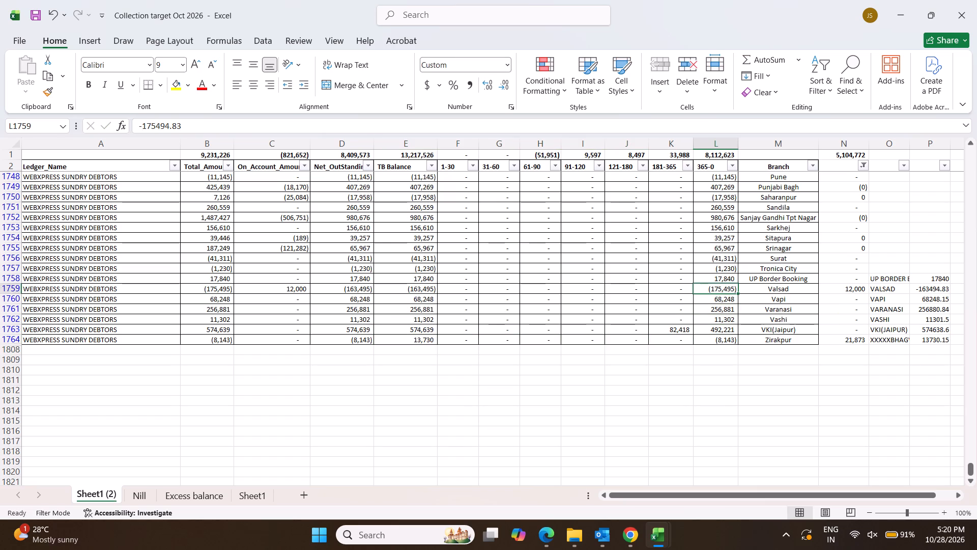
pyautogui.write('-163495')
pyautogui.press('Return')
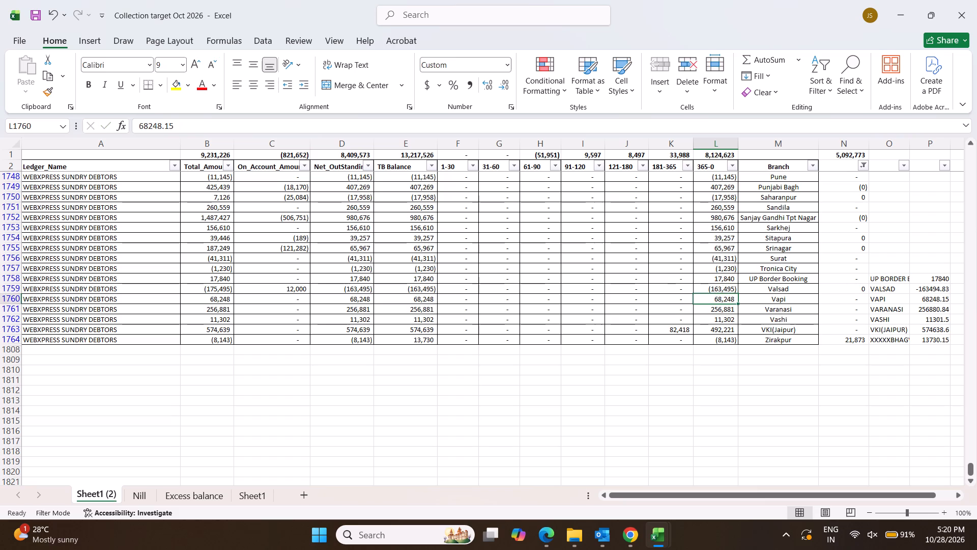
# Set Zirakpur's 365-0 ageing amount in L1764 to 13730.
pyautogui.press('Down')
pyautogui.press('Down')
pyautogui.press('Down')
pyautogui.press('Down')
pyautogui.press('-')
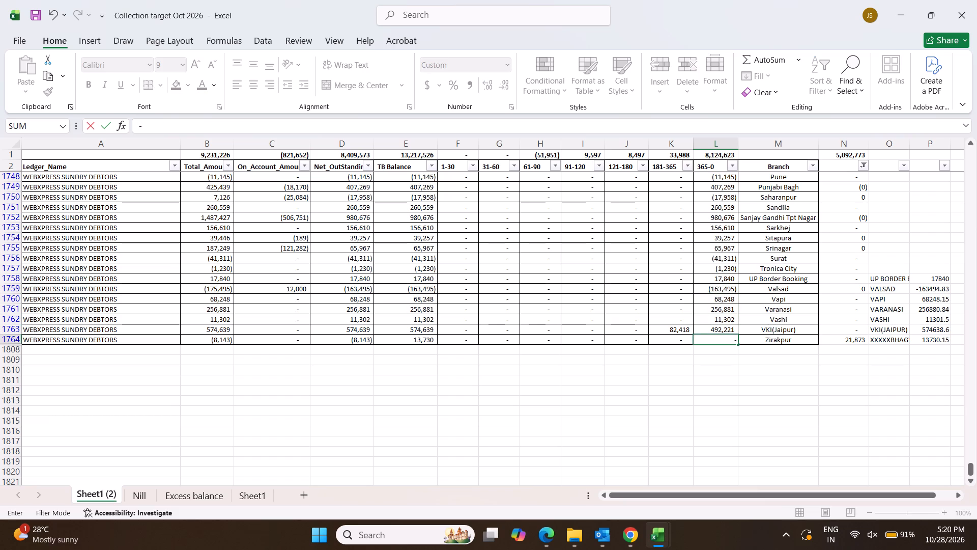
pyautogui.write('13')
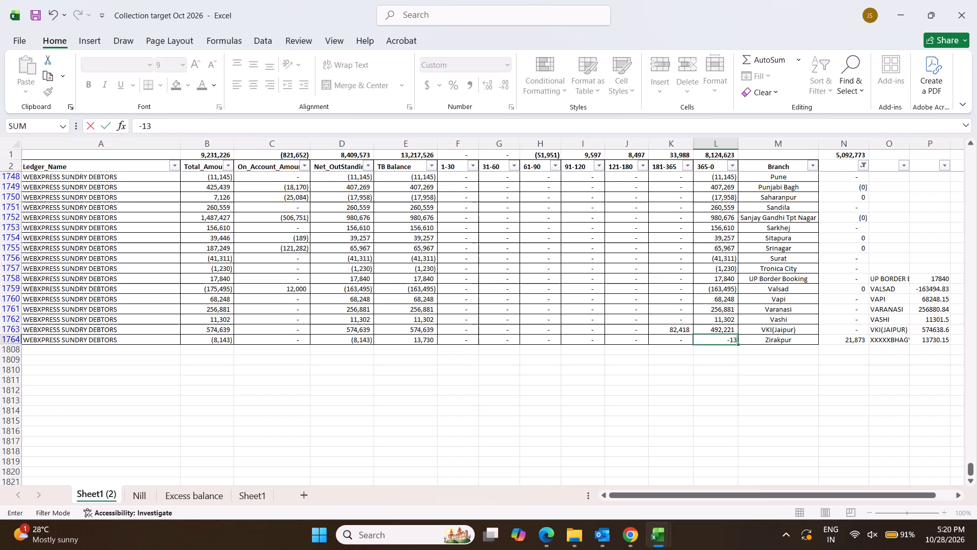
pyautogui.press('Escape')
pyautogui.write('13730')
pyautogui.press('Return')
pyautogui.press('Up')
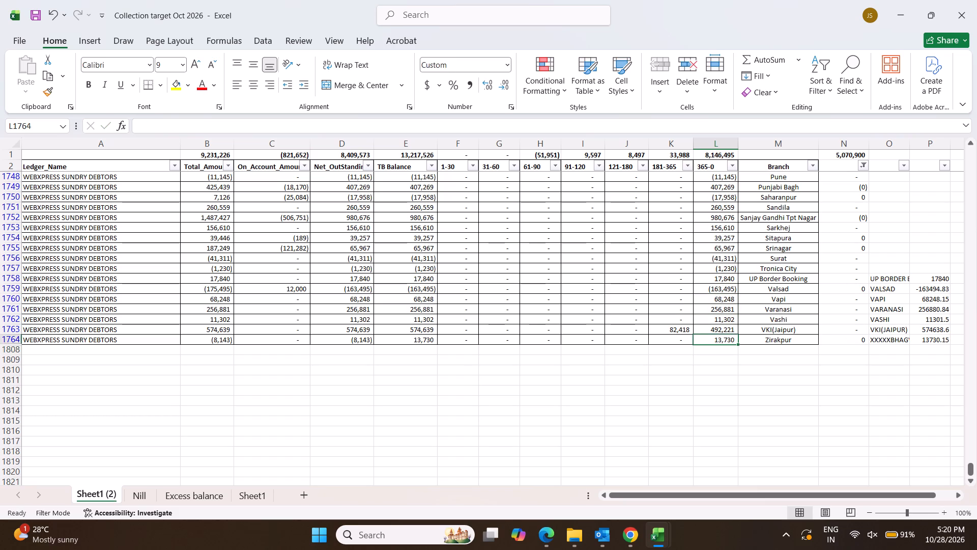
# Clear the helper branch names and balances in O1758:P1764.
pyautogui.moveTo(903, 278); pyautogui.dragTo(925, 343)
pyautogui.press('Delete')
# Save the Collection target workbook.
pyautogui.scroll(20, 797, 365)
pyautogui.scroll(6, 797, 365)
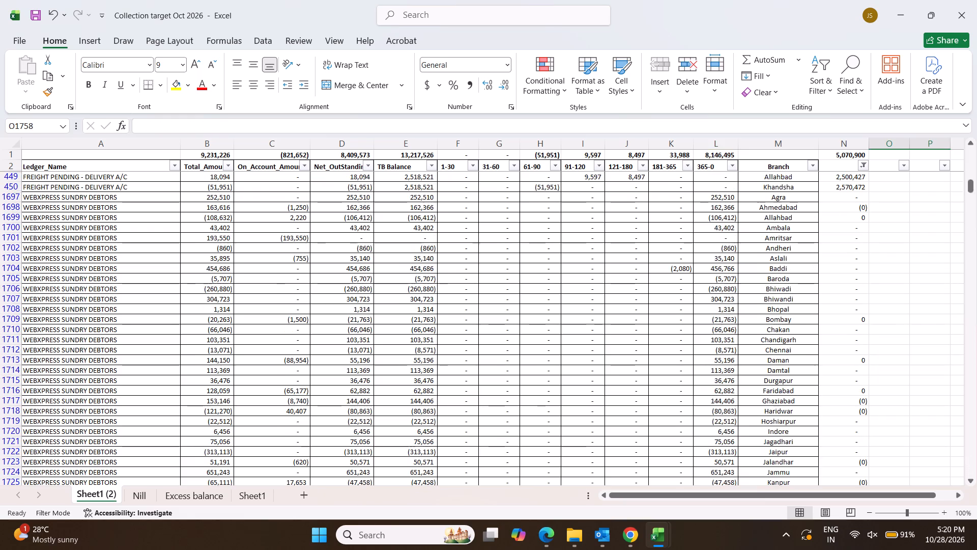
pyautogui.scroll(17, 798, 365)
pyautogui.click(789, 356)
pyautogui.hotkey('ctrl', 's')
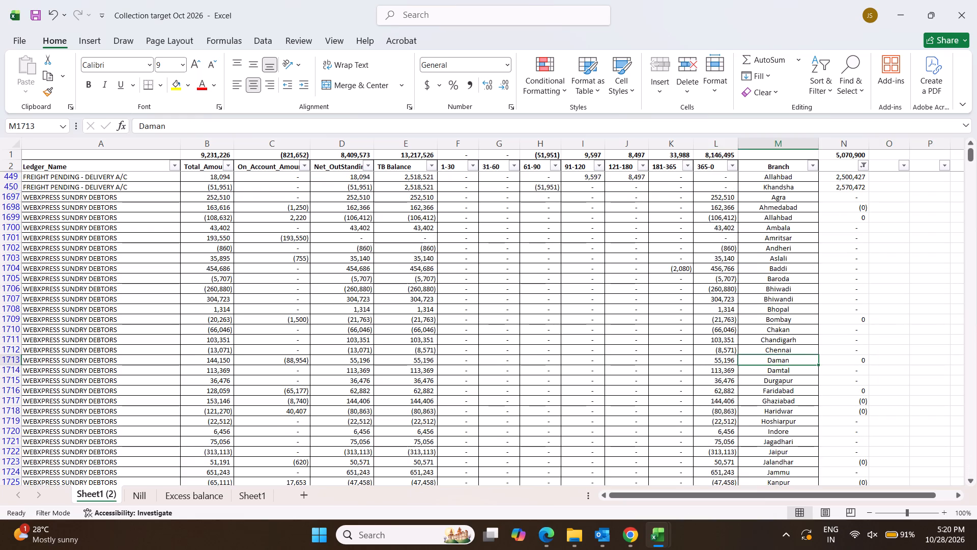
# Reapply the column N filter to keep only the differences 2,500,427 and 2,570,472.
pyautogui.click(866, 162)
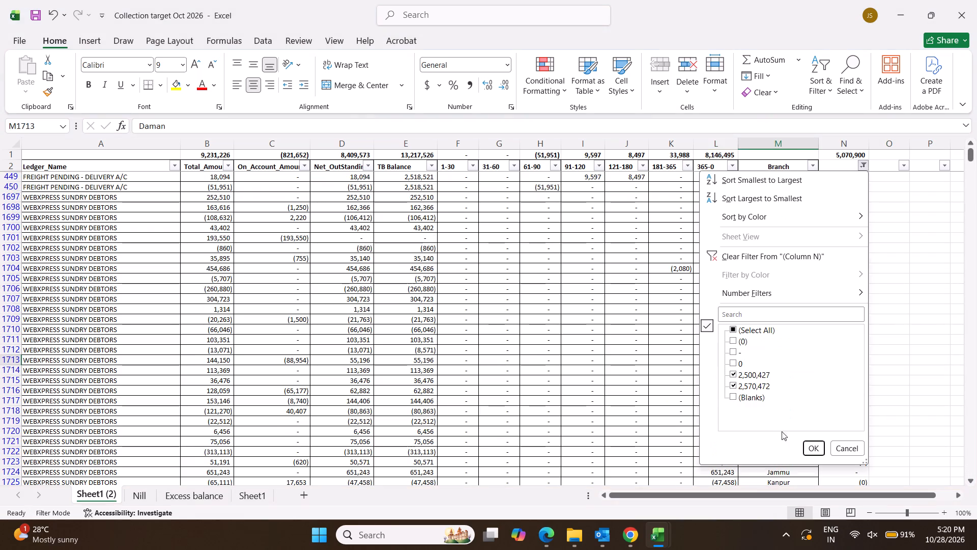
pyautogui.click(814, 446)
pyautogui.click(433, 363)
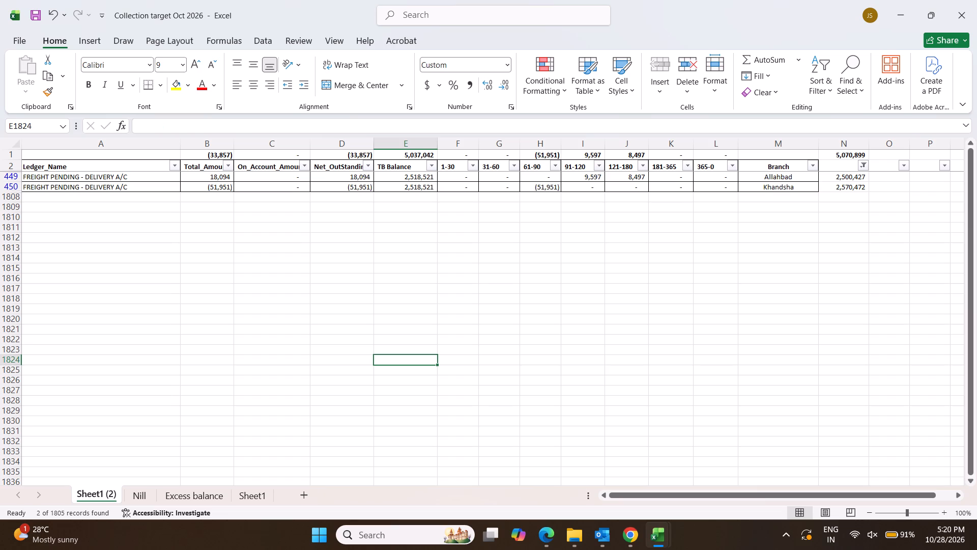
# Switch to the Branch Ledger Balance workbook, close it, and return to Collection target.
pyautogui.hotkey('alt', 'Tab')
pyautogui.click(354, 283)
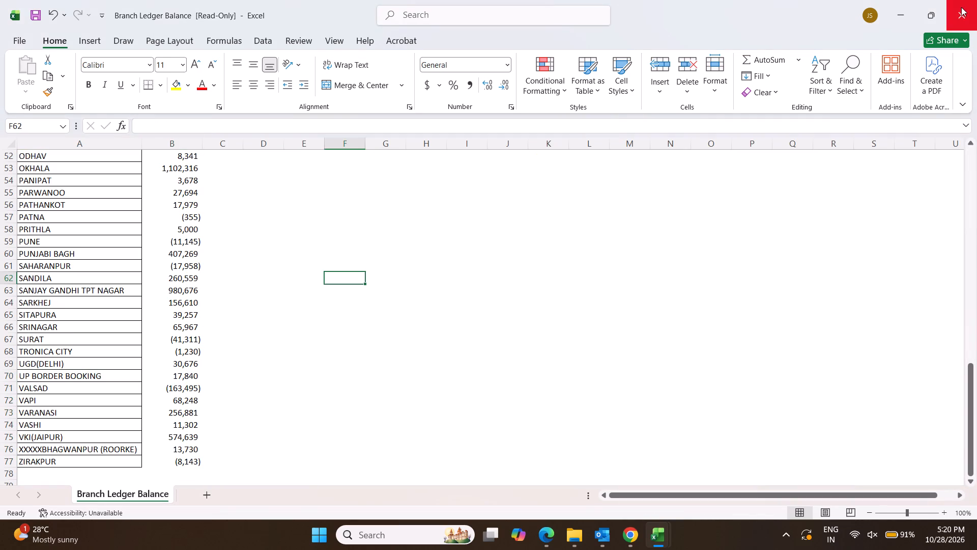
pyautogui.click(961, 7)
pyautogui.click(510, 283)
pyautogui.click(557, 371)
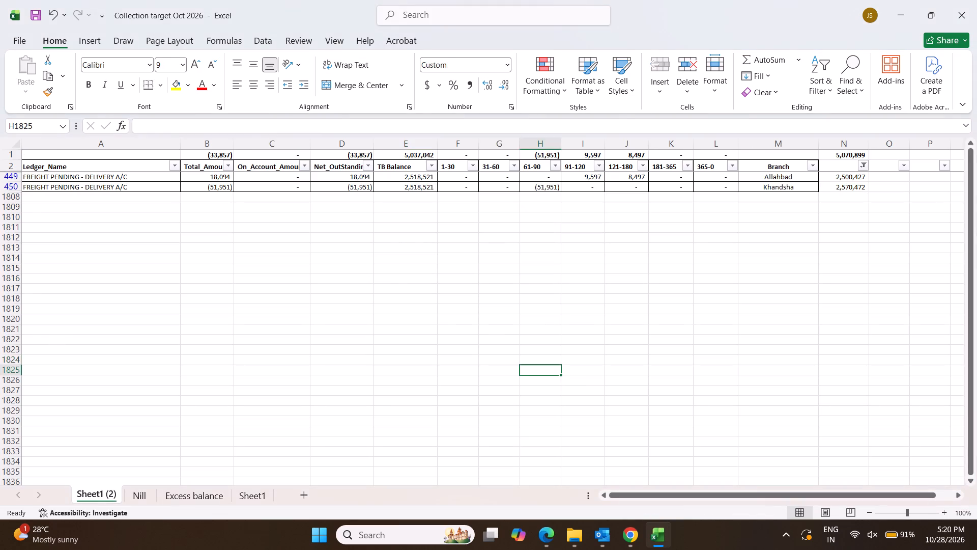
# Switch to eCargo in Edge and export the Branch Ledger Balance to Excel for the ledger Freight Pending - Delivery A/c.
pyautogui.hotkey('alt', 'Tab')
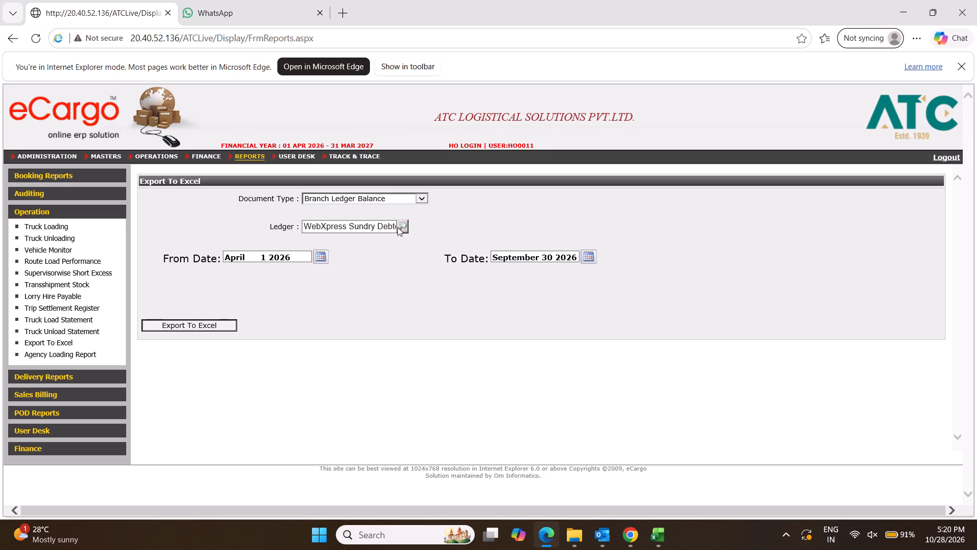
pyautogui.click(388, 226)
pyautogui.click(388, 224)
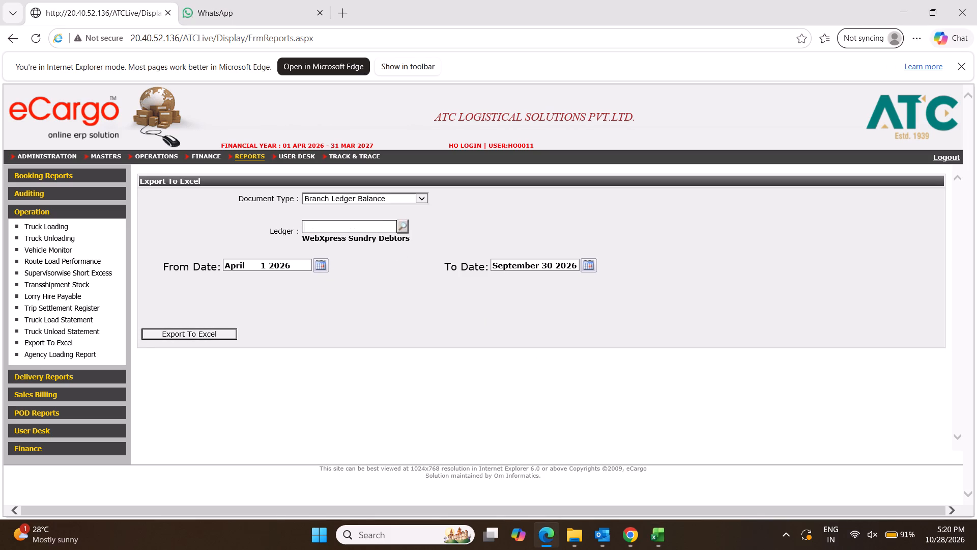
pyautogui.write('freight')
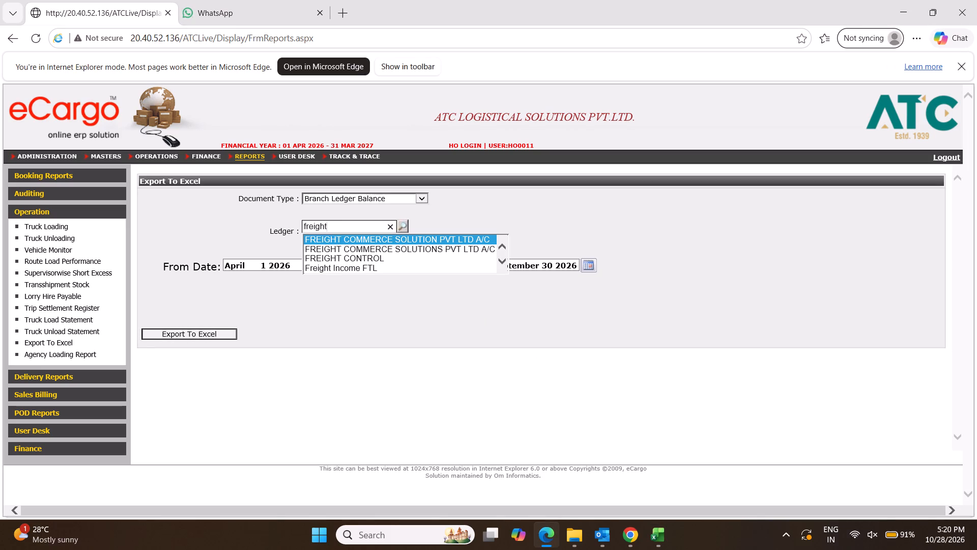
pyautogui.press('space')
pyautogui.write('pe')
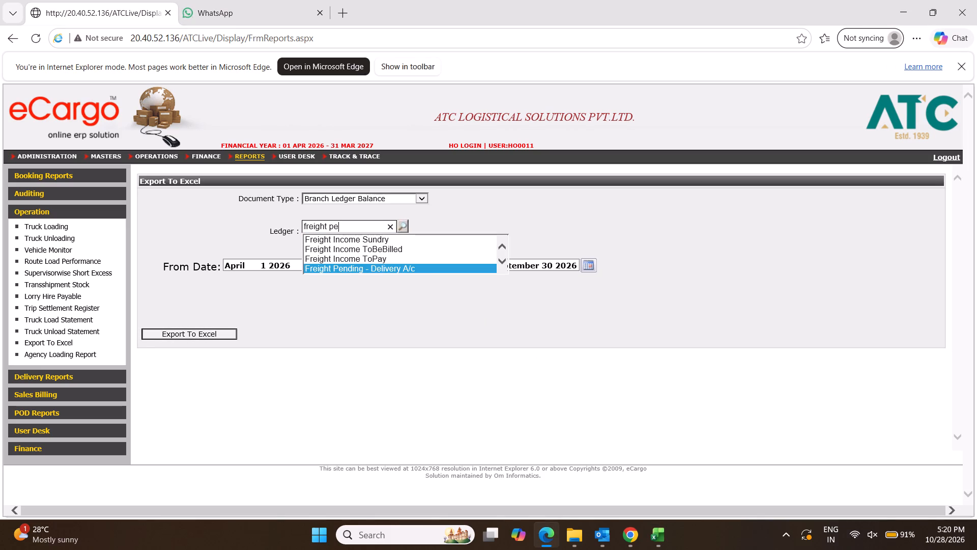
pyautogui.press('Return')
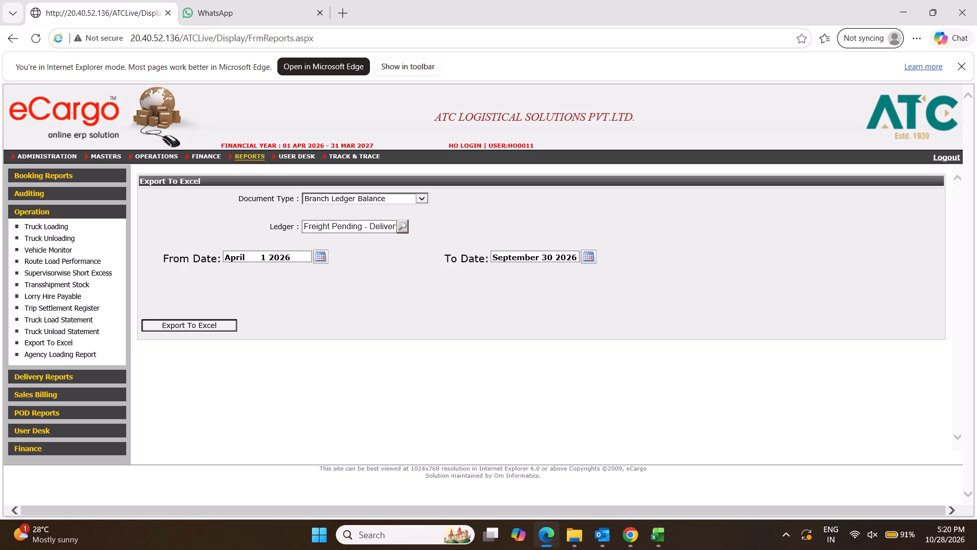
pyautogui.click(187, 328)
# Open the exported Branch Ledger Balance file in Excel, accepting the file format mismatch, and enable editing.
pyautogui.hotkey('alt', 'Tab')
pyautogui.scroll(7, 563, 313)
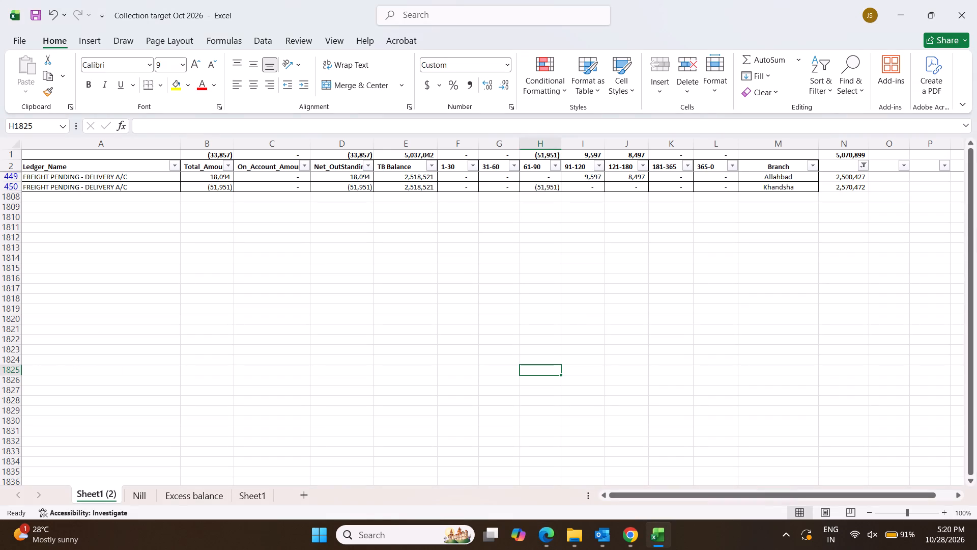
pyautogui.hotkey('alt', 'Tab')
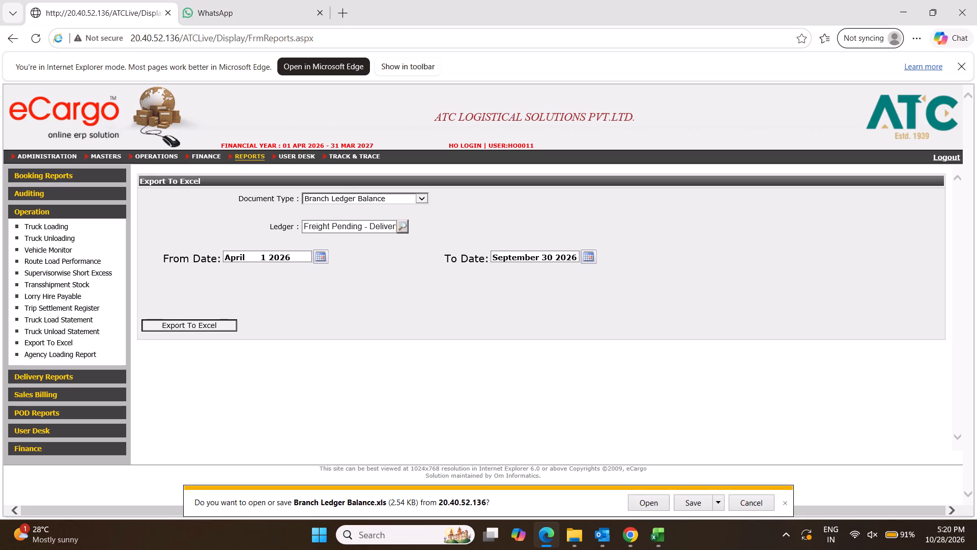
pyautogui.click(642, 502)
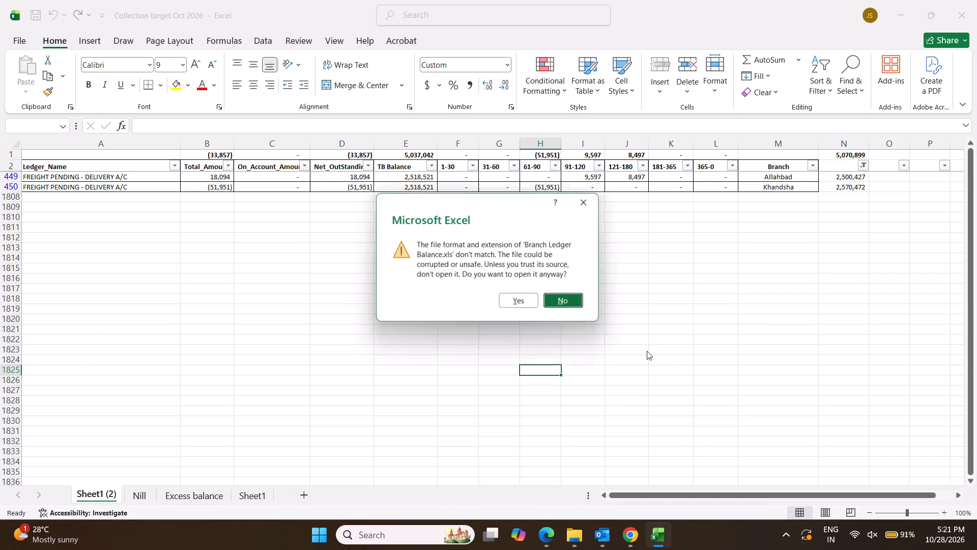
pyautogui.click(521, 304)
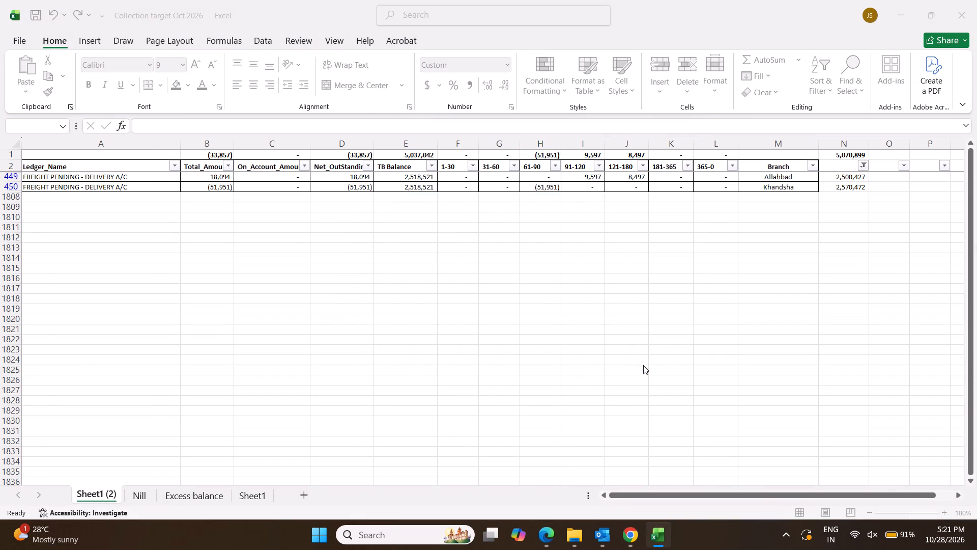
pyautogui.scroll(7, 352, 335)
pyautogui.click(352, 335)
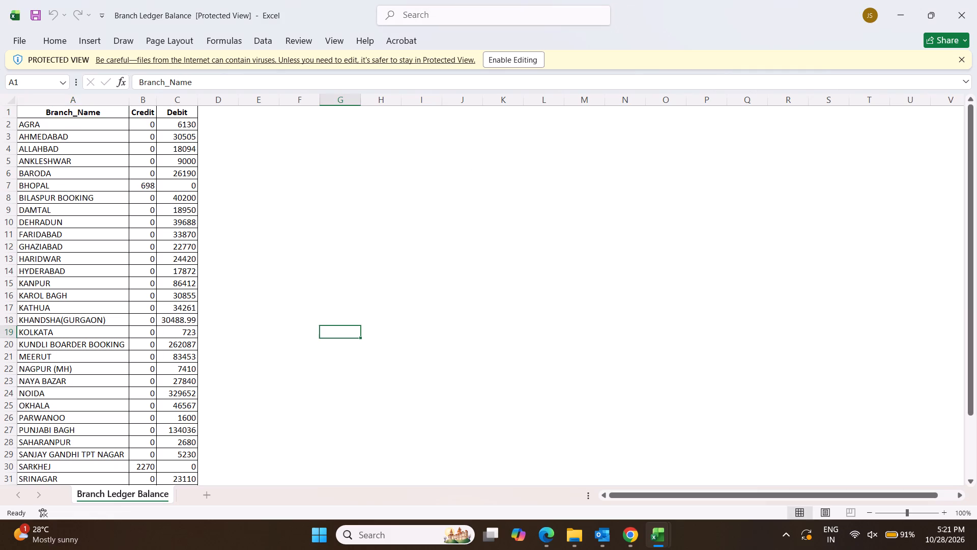
pyautogui.click(504, 61)
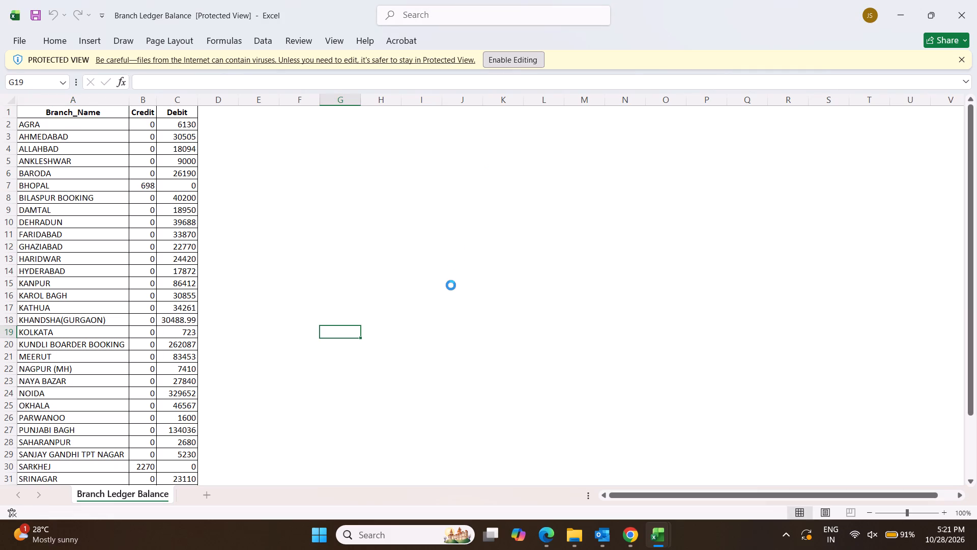
pyautogui.click(535, 299)
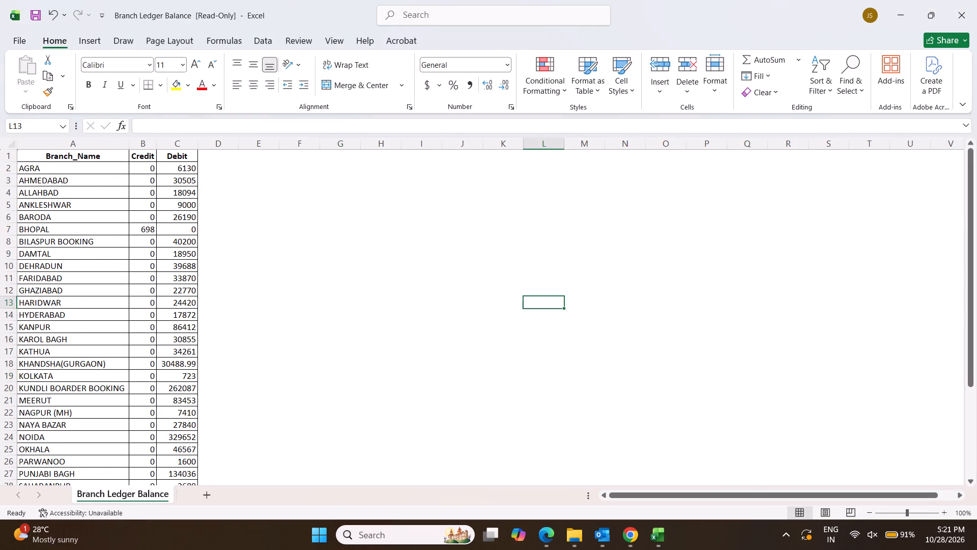
# Examine the branch-wise debit and credit balances and the Debit column sum against the Freight Pending - Delivery A/c rows in Collection target.
pyautogui.scroll(-8, 535, 299)
pyautogui.scroll(15, 535, 299)
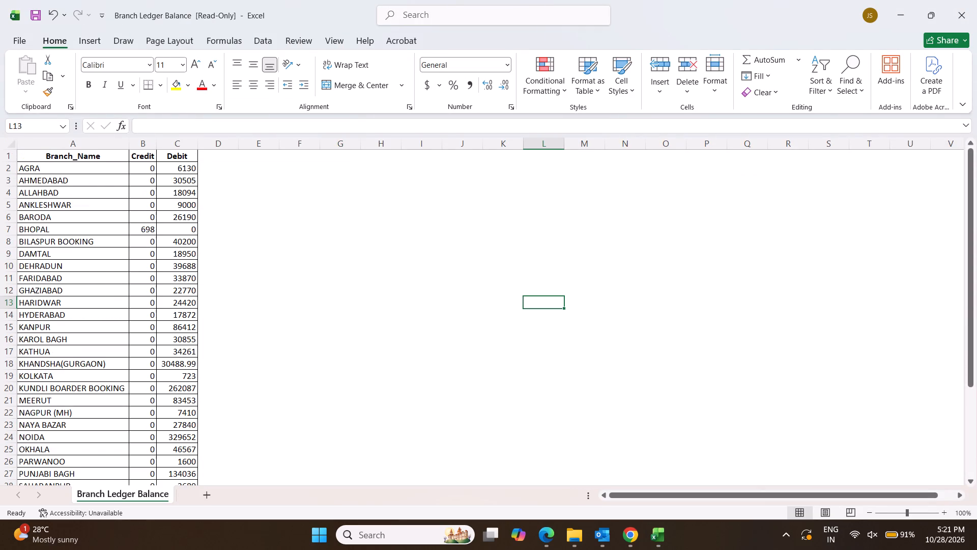
pyautogui.scroll(7, 535, 299)
pyautogui.click(350, 303)
pyautogui.click(178, 141)
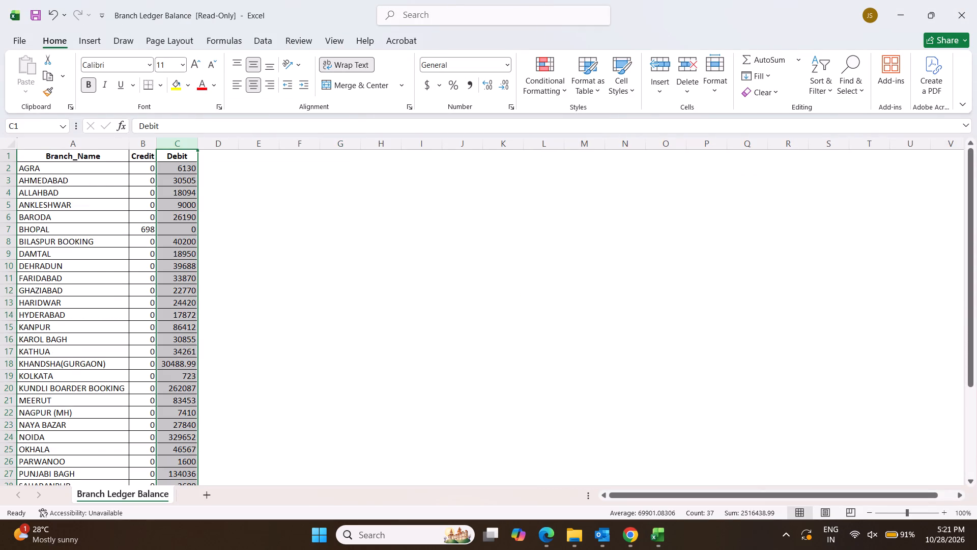
pyautogui.click(490, 280)
pyautogui.hotkey('alt', 'Tab')
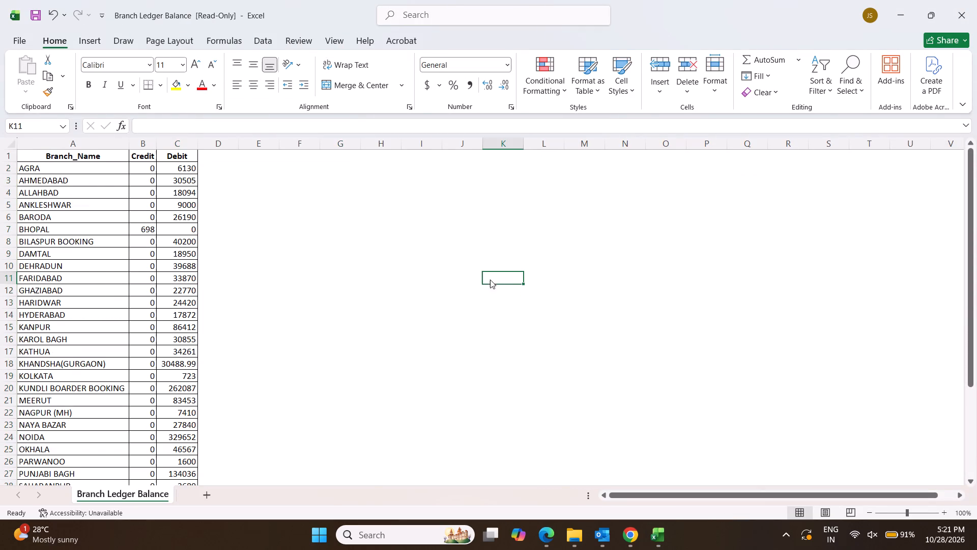
pyautogui.scroll(7, 606, 280)
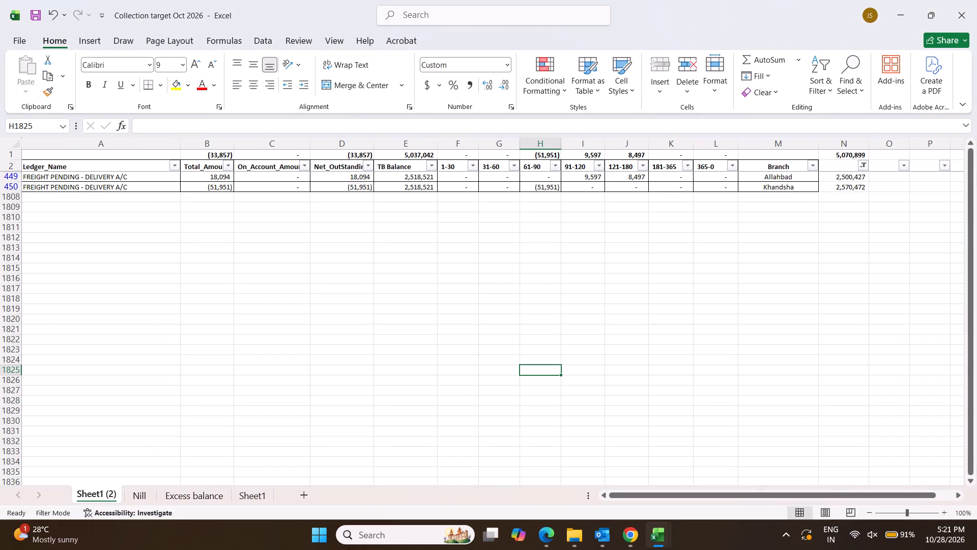
pyautogui.hotkey('alt', 'Tab')
pyautogui.scroll(-7, 312, 265)
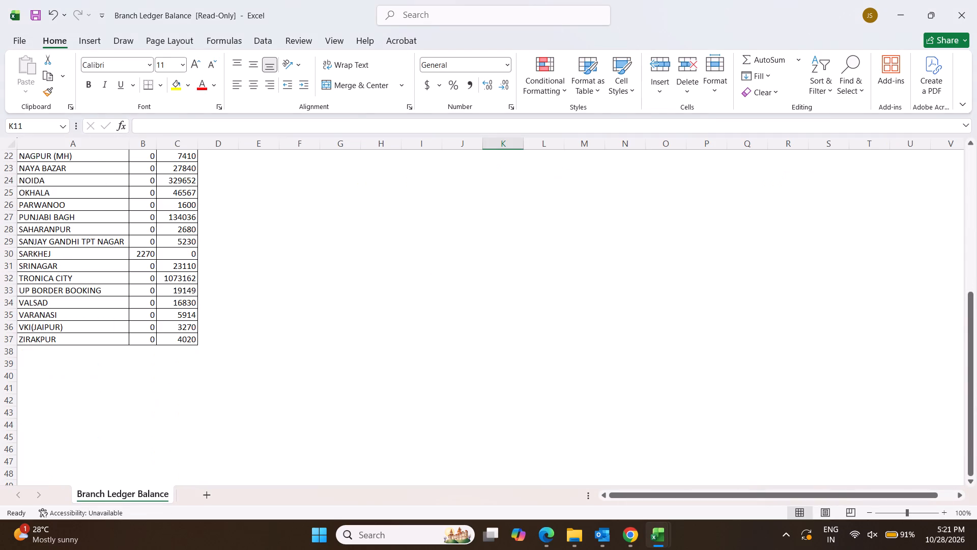
pyautogui.scroll(14, 312, 265)
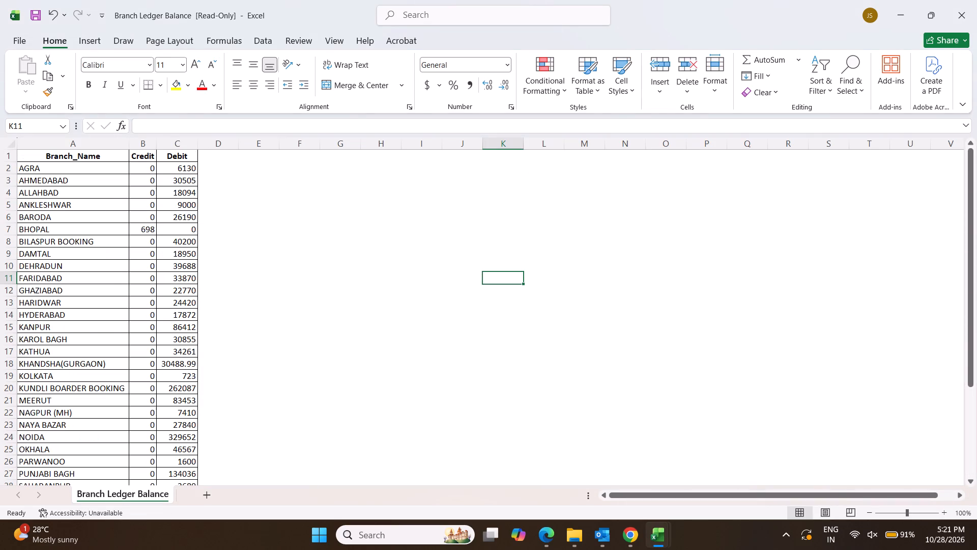
pyautogui.click(314, 266)
pyautogui.hotkey('alt', 'Tab')
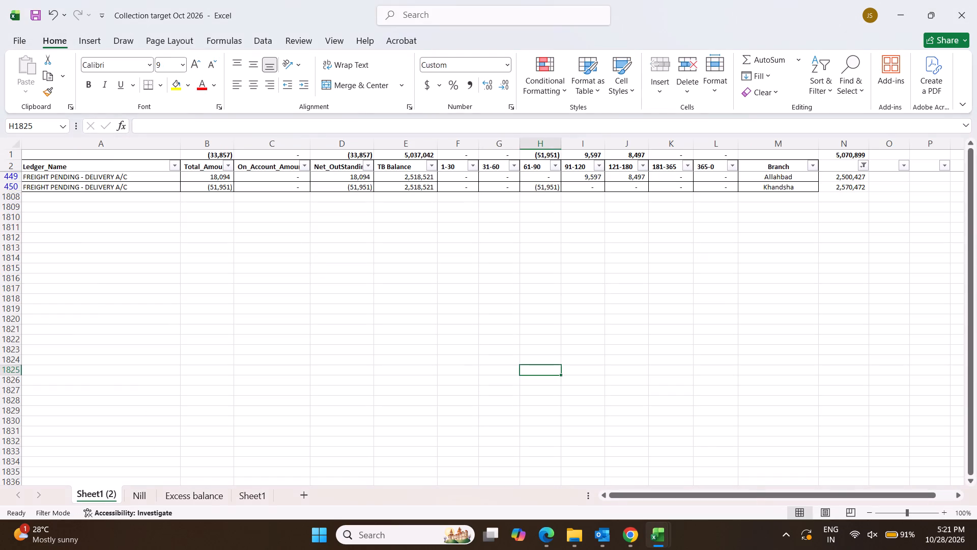
# Remove the filter from the header row of Sheet1 (2) in Collection target.
pyautogui.click(598, 291)
pyautogui.scroll(7, 598, 291)
pyautogui.click(404, 161)
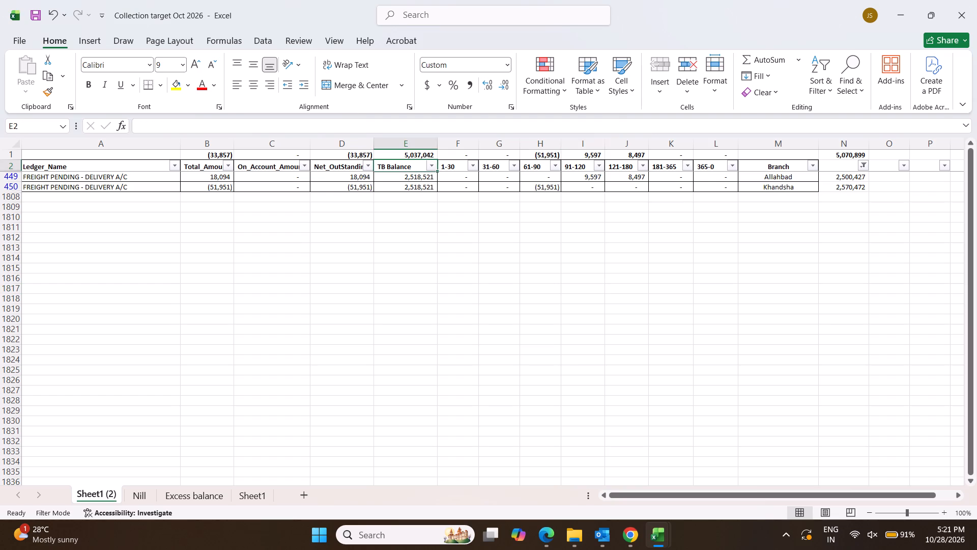
pyautogui.hotkey('shift', 'space')
pyautogui.hotkey('alt', 'd')
pyautogui.write('ff')
pyautogui.click(349, 306)
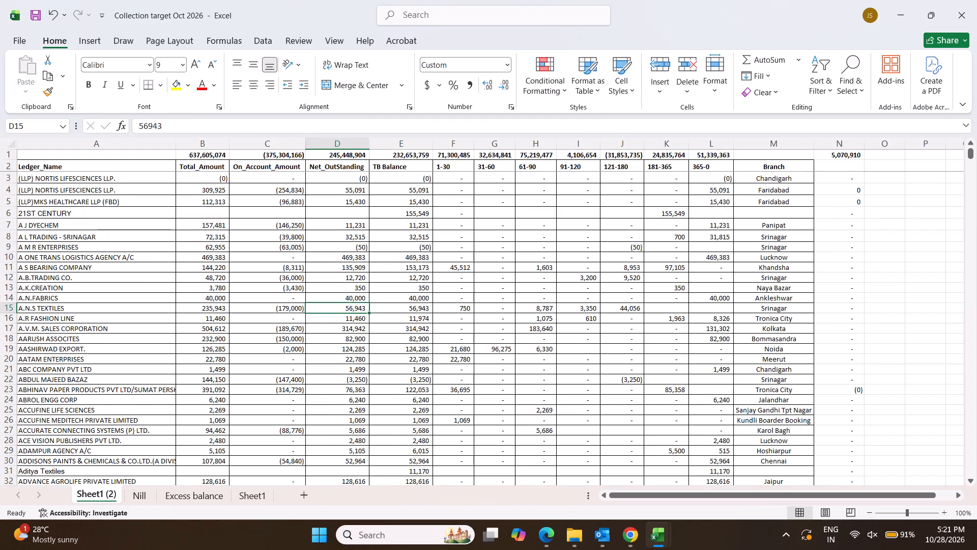
# Search the sheet for "freight pending" and review the Freight Pending - Delivery A/c rows.
pyautogui.hotkey('ctrl', 'f')
pyautogui.write('fr')
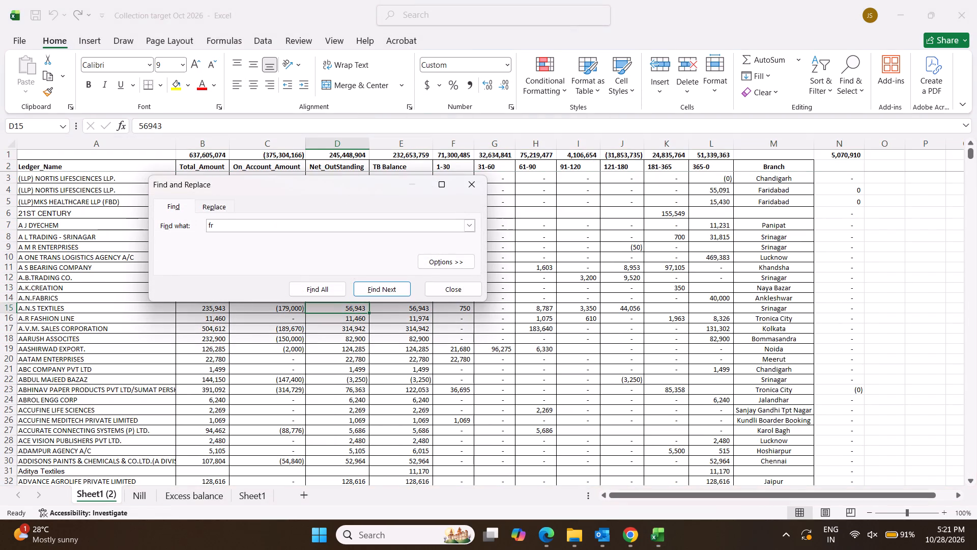
pyautogui.write('eight pending')
pyautogui.press('Return')
pyautogui.press('Escape')
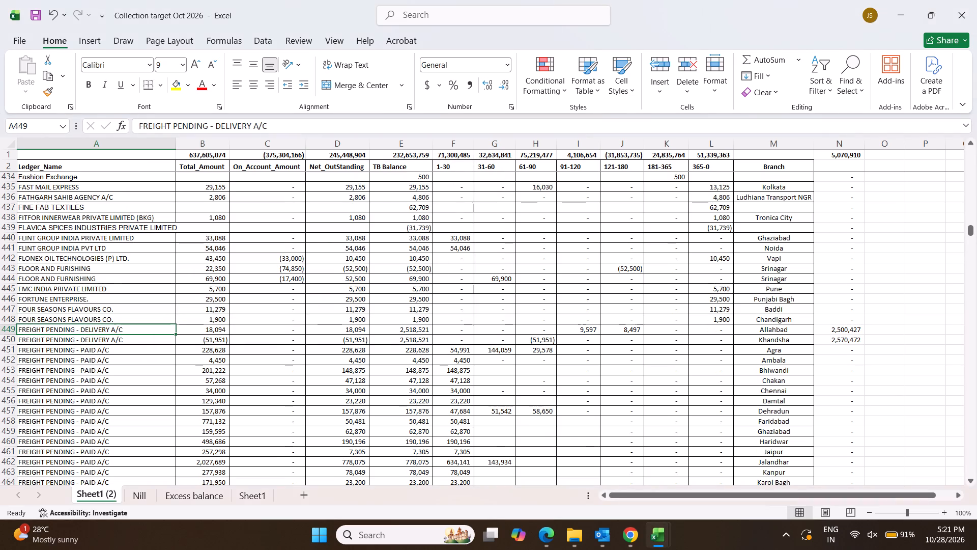
pyautogui.press('Down')
pyautogui.press('Up')
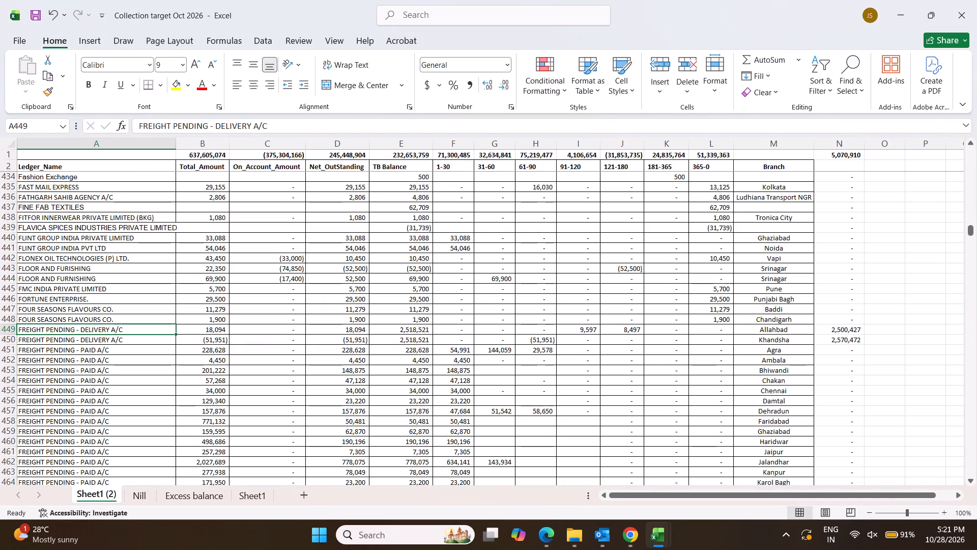
pyautogui.scroll(-1, 363, 358)
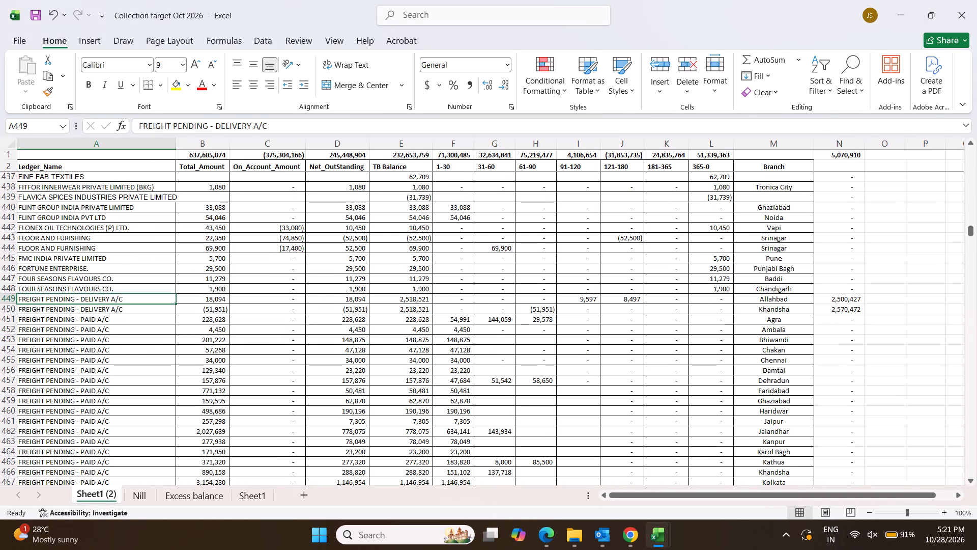
# Open the Trial Balance 1-6-26 to 30-9-26 New workbook from the Collection Target folder.
pyautogui.click(578, 537)
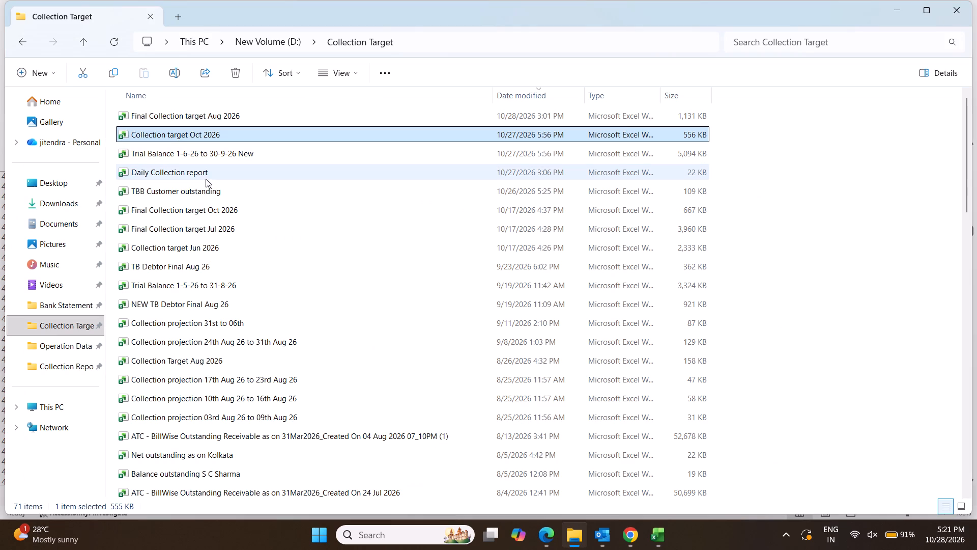
pyautogui.doubleClick(177, 154)
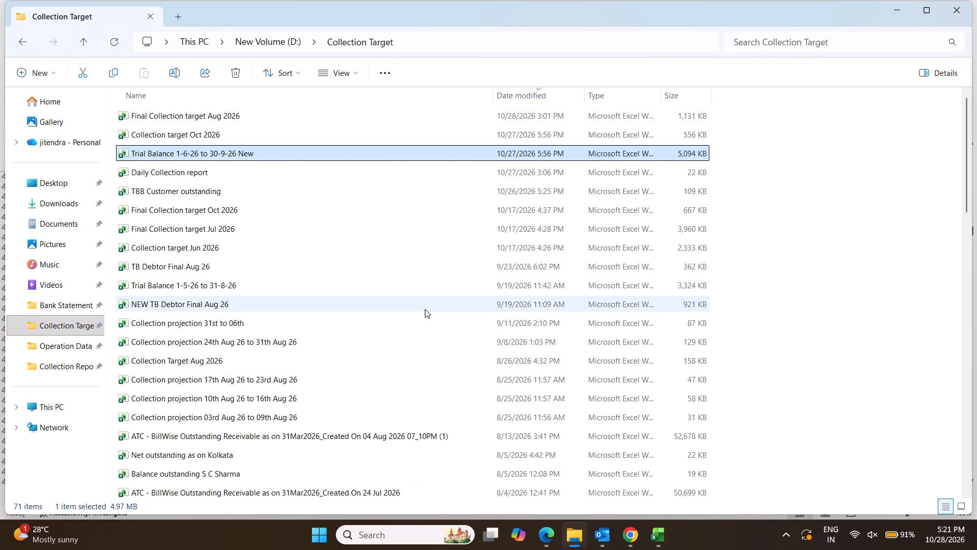
pyautogui.click(423, 309)
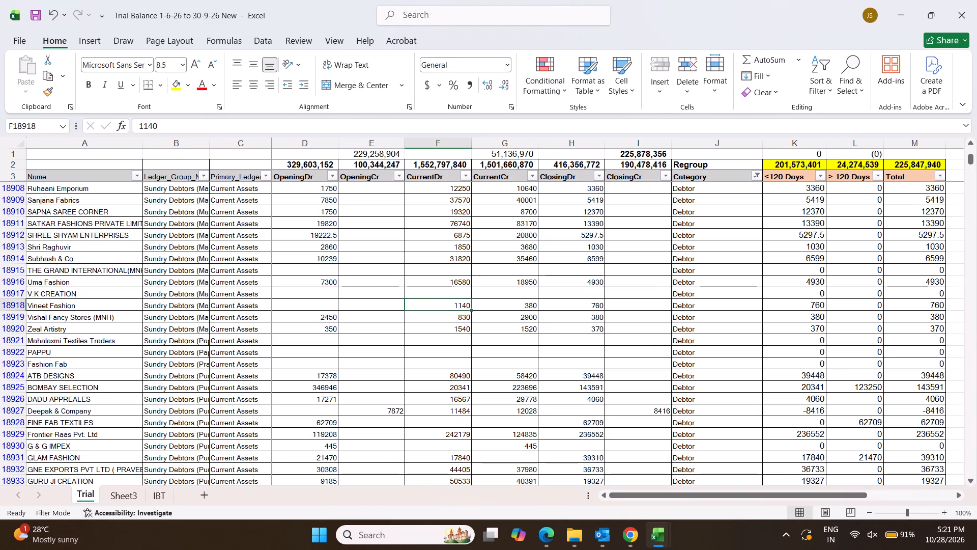
# Search the Trial sheet for "freight pending" and check the Delivery A/c and Paid A/c ledger rows.
pyautogui.hotkey('ctrl', 'f')
pyautogui.press('Return')
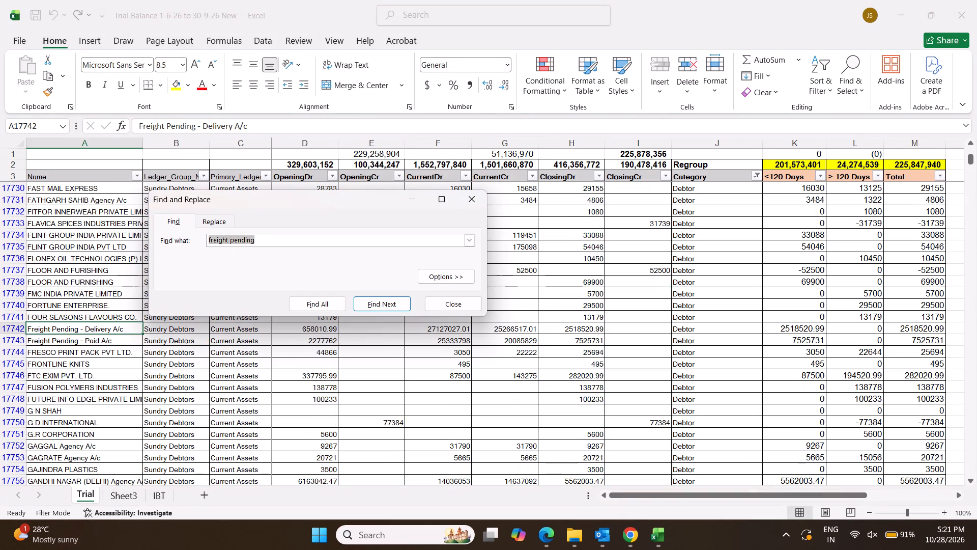
pyautogui.press('Return')
pyautogui.press('Escape')
pyautogui.press('Up')
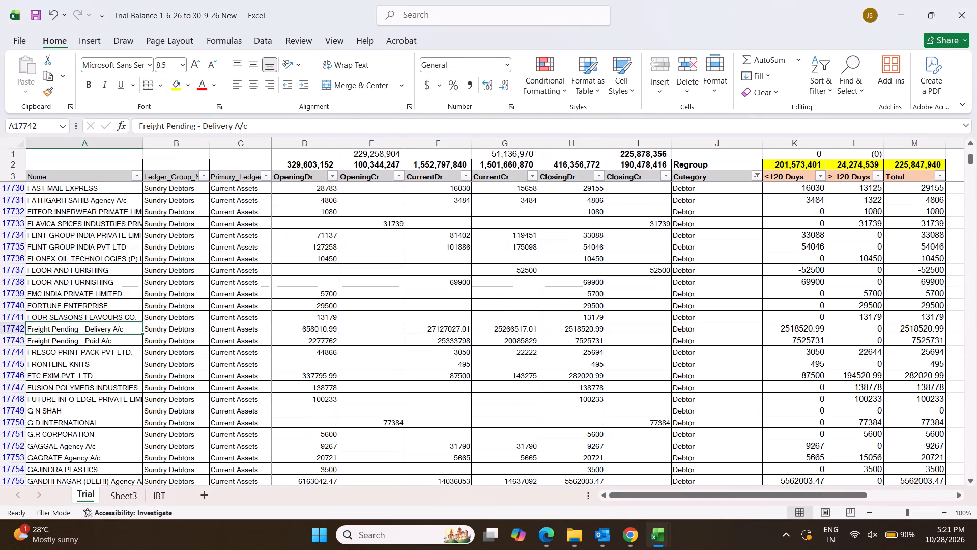
pyautogui.hotkey('ctrl', 'c')
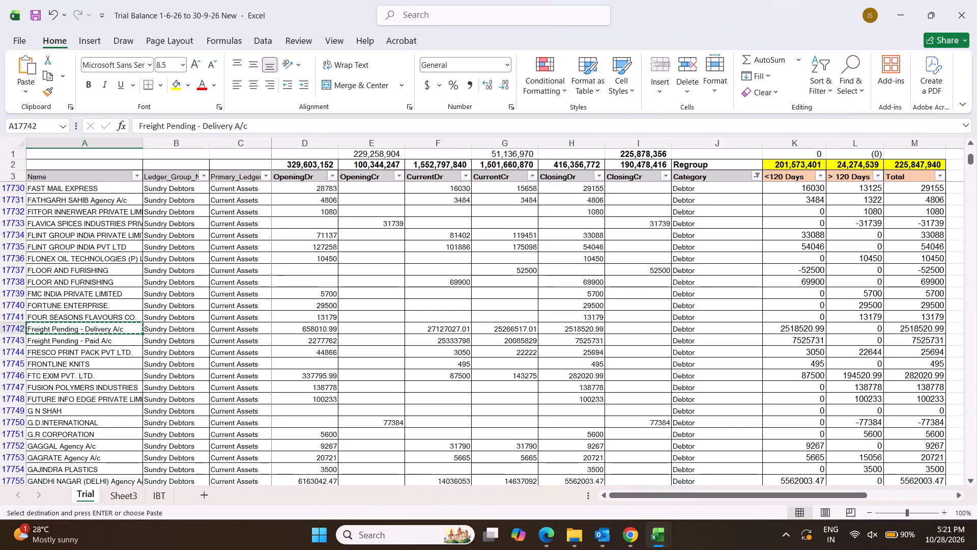
pyautogui.hotkey('ctrl', 'f')
pyautogui.press('Return')
pyautogui.press('Escape')
pyautogui.press('Escape')
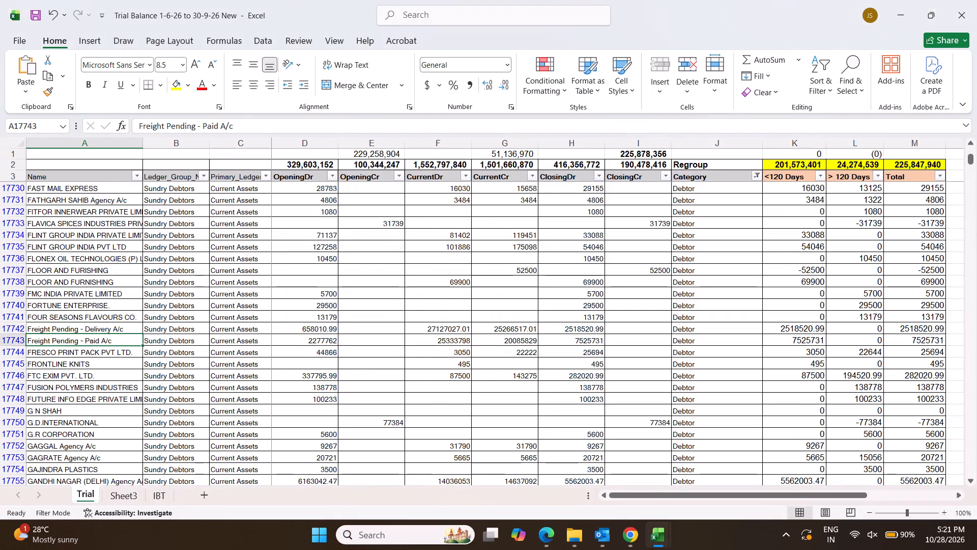
# Check the Freight Pending rows in Collection target, then return to the Branch Ledger Balance workbook and review its branch list.
pyautogui.hotkey('alt', 'Tab')
pyautogui.click(359, 342)
pyautogui.hotkey('alt', 'Tab')
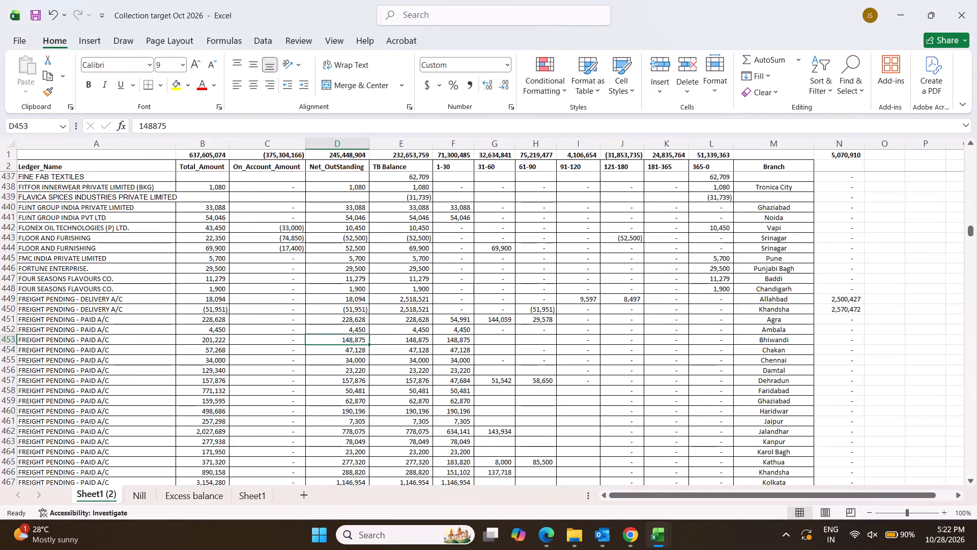
pyautogui.hotkey('alt', 'Tab')
pyautogui.hotkey('alt', 'Tab')
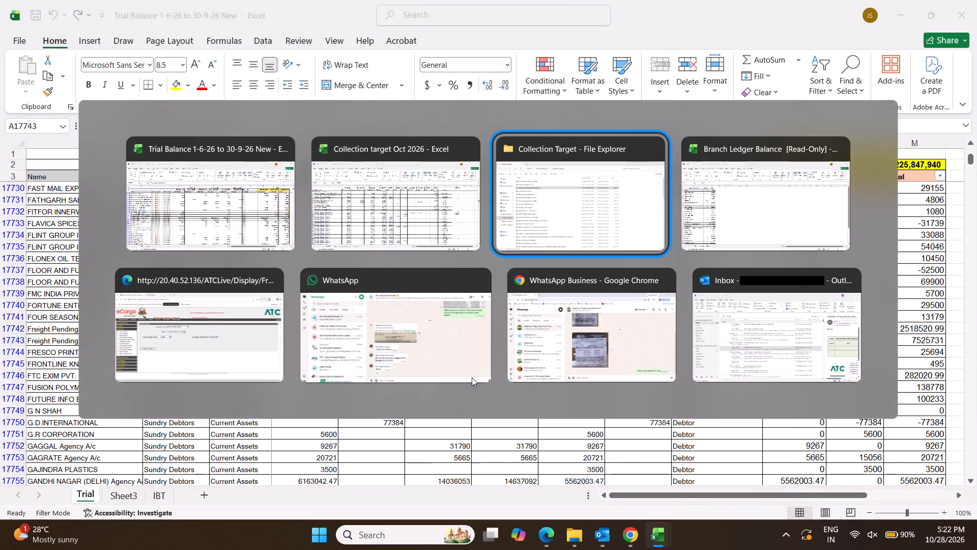
pyautogui.hotkey('alt', 'Tab')
pyautogui.scroll(-8, 354, 344)
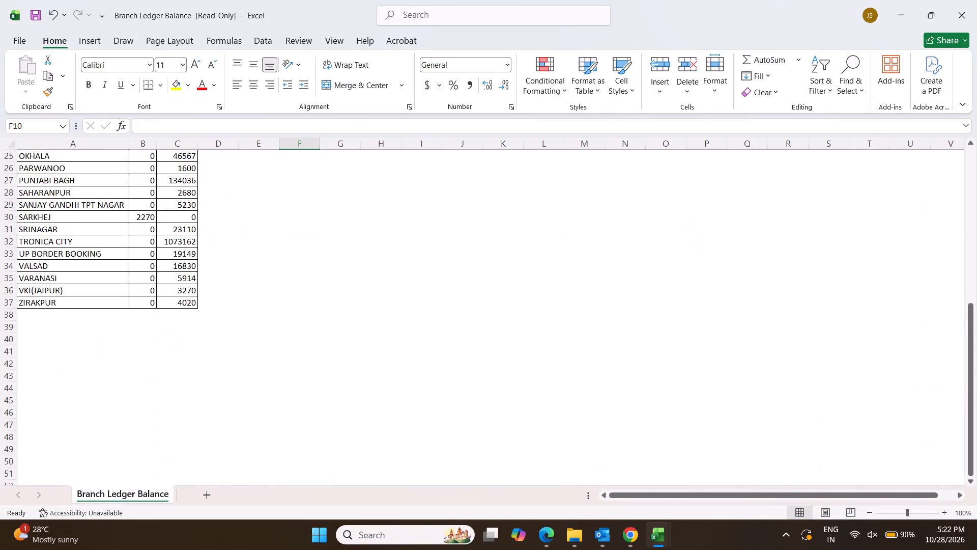
pyautogui.scroll(20, 354, 344)
pyautogui.scroll(1, 354, 344)
pyautogui.click(354, 344)
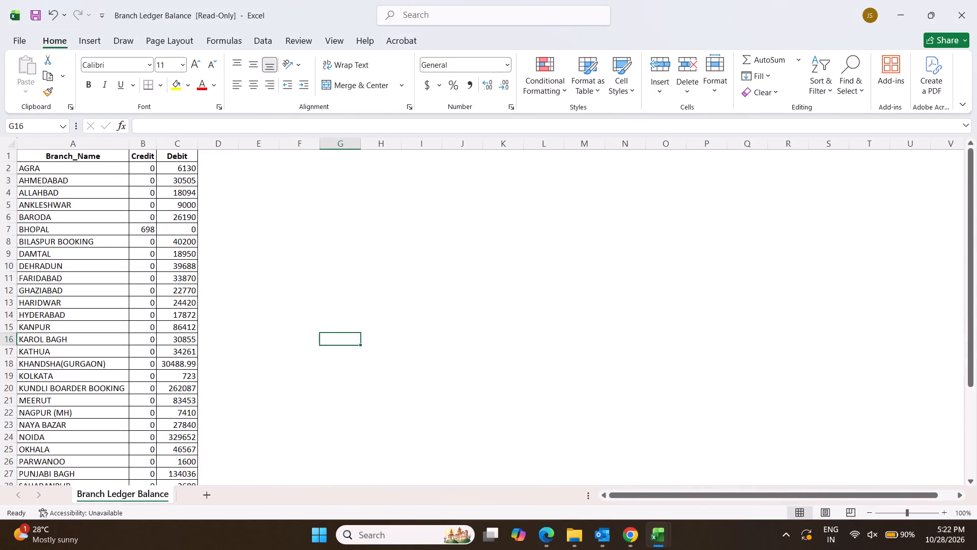
# Add a filter to the Branch Ledger Balance header row and exclude 0 from the Debit column.
pyautogui.click(184, 153)
pyautogui.hotkey('shift', 'space')
pyautogui.hotkey('alt', 'd')
pyautogui.press('f')
pyautogui.press('f')
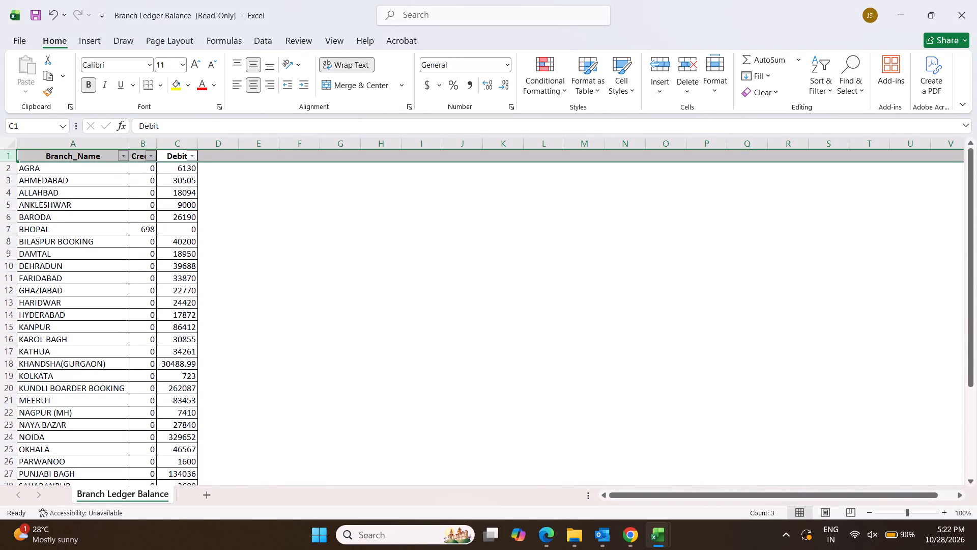
pyautogui.click(188, 155)
pyautogui.click(70, 329)
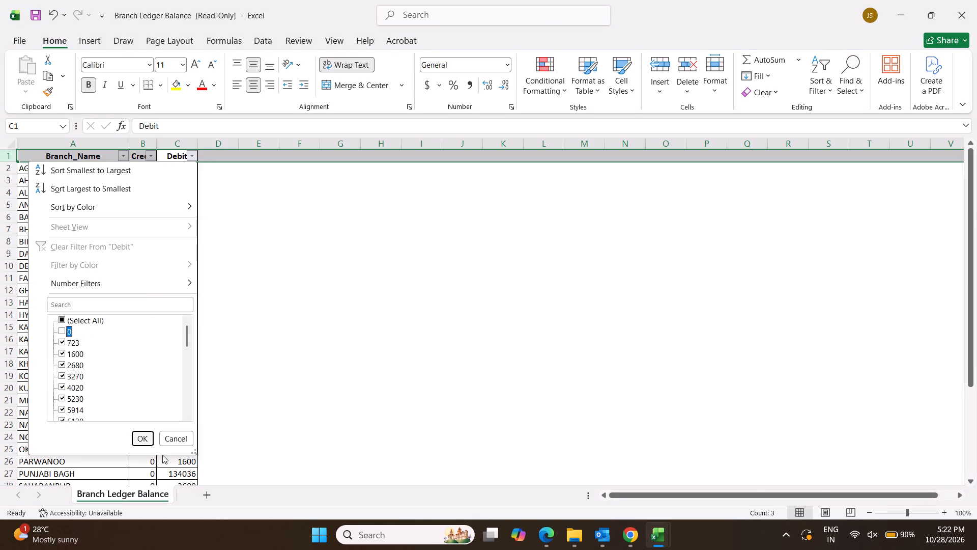
pyautogui.click(146, 439)
pyautogui.click(216, 167)
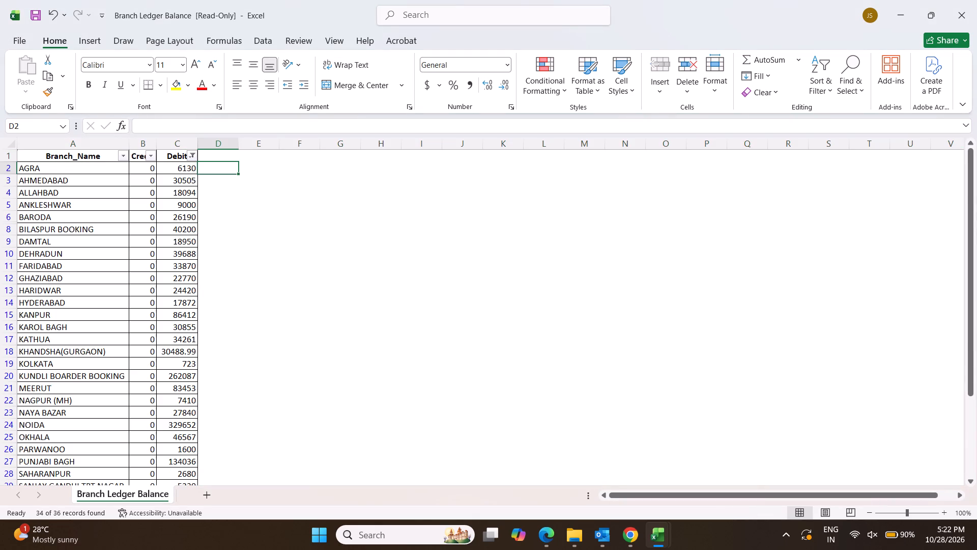
# Enter =C2 in D2 and fill it down the visible filtered rows of column D through row 37.
pyautogui.press('=')
pyautogui.press('Left')
pyautogui.press('Return')
pyautogui.press('Up')
pyautogui.hotkey('ctrl', 'c')
pyautogui.press('Left')
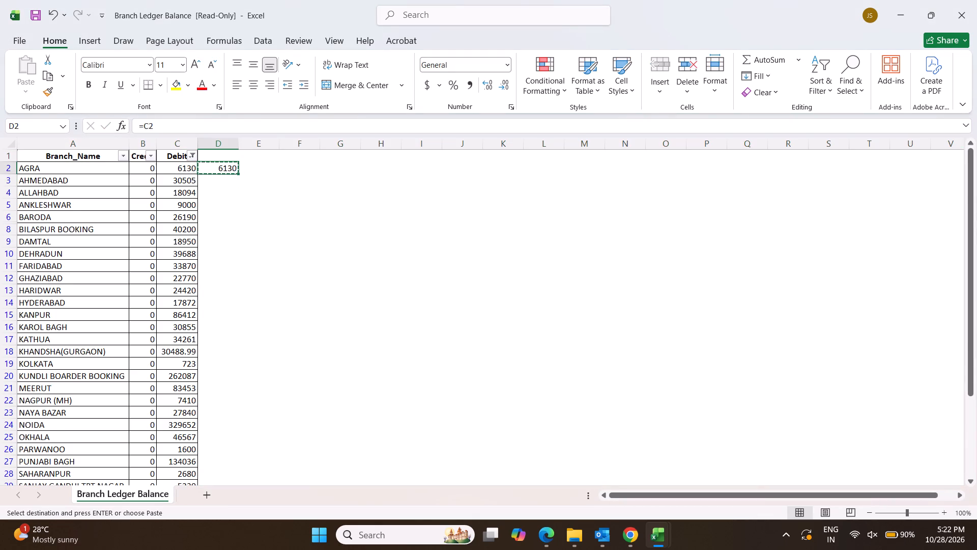
pyautogui.hotkey('ctrl', 'Down')
pyautogui.press('Down')
pyautogui.press('Up')
pyautogui.press('Right')
pyautogui.hotkey('ctrl', 'shift', 'Up')
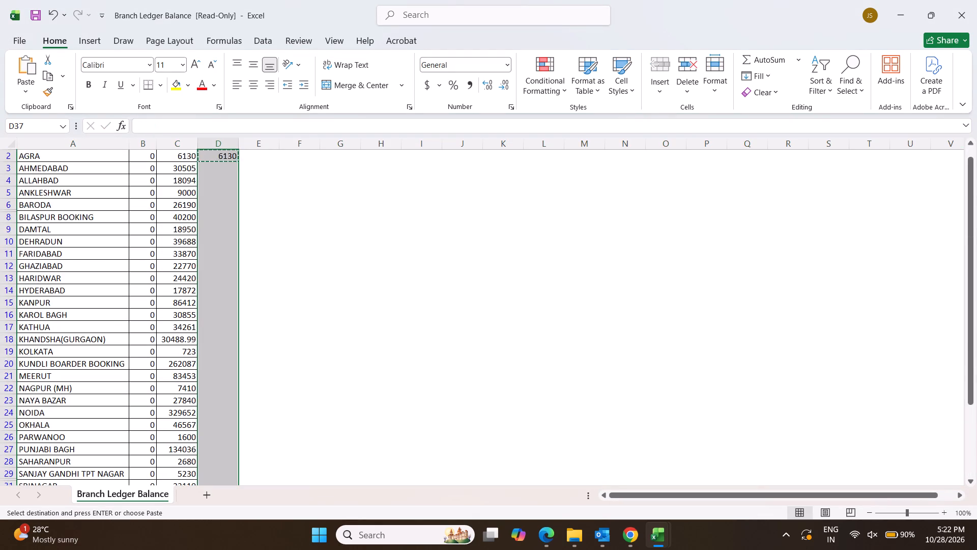
pyautogui.hotkey('ctrl', 'alt', ';')
pyautogui.hotkey('ctrl', 'd')
pyautogui.scroll(12, 313, 258)
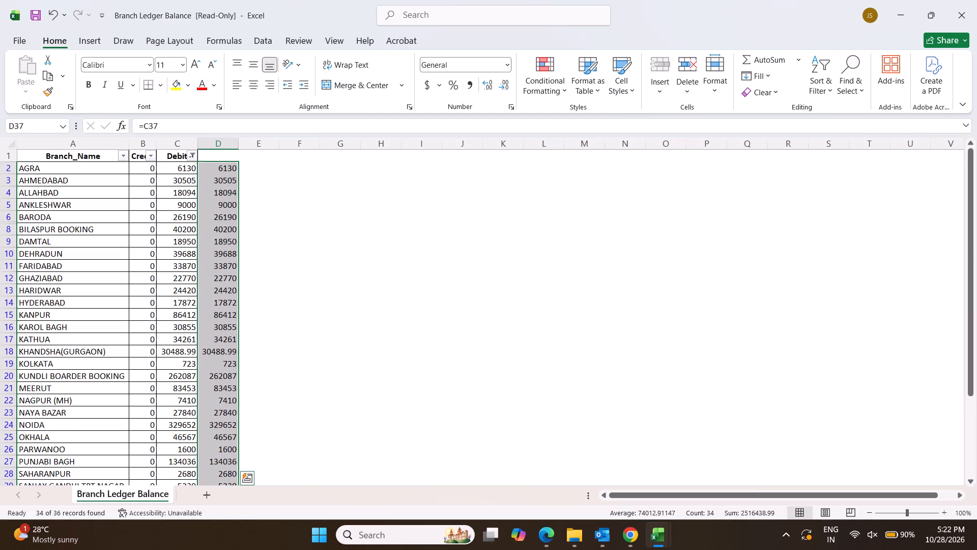
pyautogui.scroll(2, 313, 258)
pyautogui.click(312, 259)
# Reapply the header row filter so it includes column D, and filter the Debit column to show only 0.
pyautogui.click(222, 158)
pyautogui.hotkey('shift', 'space')
pyautogui.hotkey('alt', 'd')
pyautogui.write('ff')
pyautogui.hotkey('alt', 'd')
pyautogui.press('f')
pyautogui.press('f')
pyautogui.click(194, 157)
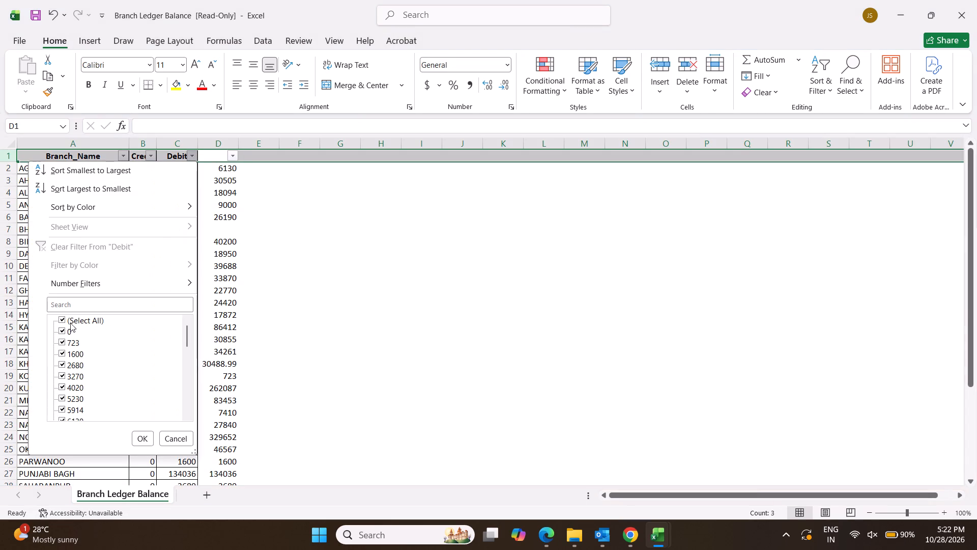
pyautogui.click(71, 322)
pyautogui.click(66, 329)
pyautogui.click(138, 438)
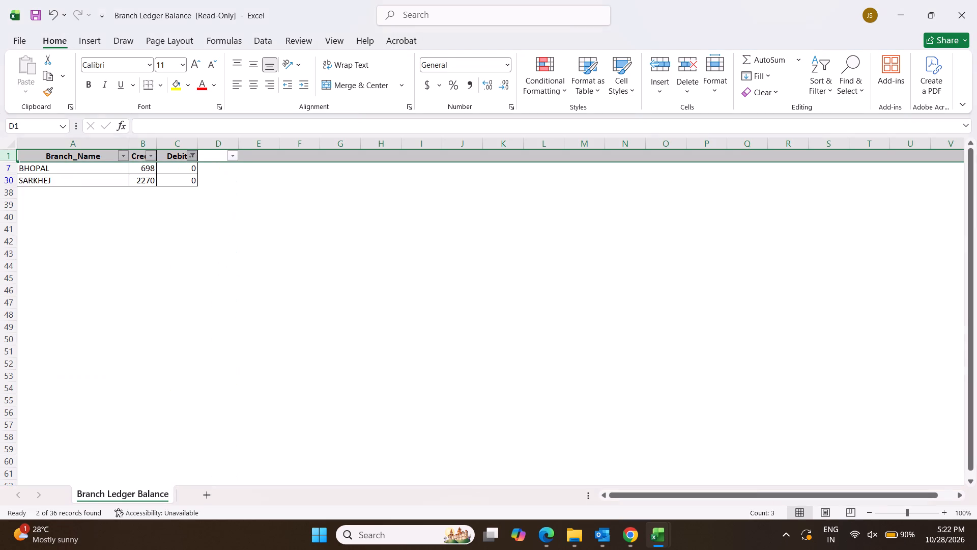
# Enter =-B7 in column D for BHOPAL and copy the formula to the SARKHEJ row.
pyautogui.click(311, 378)
pyautogui.click(219, 169)
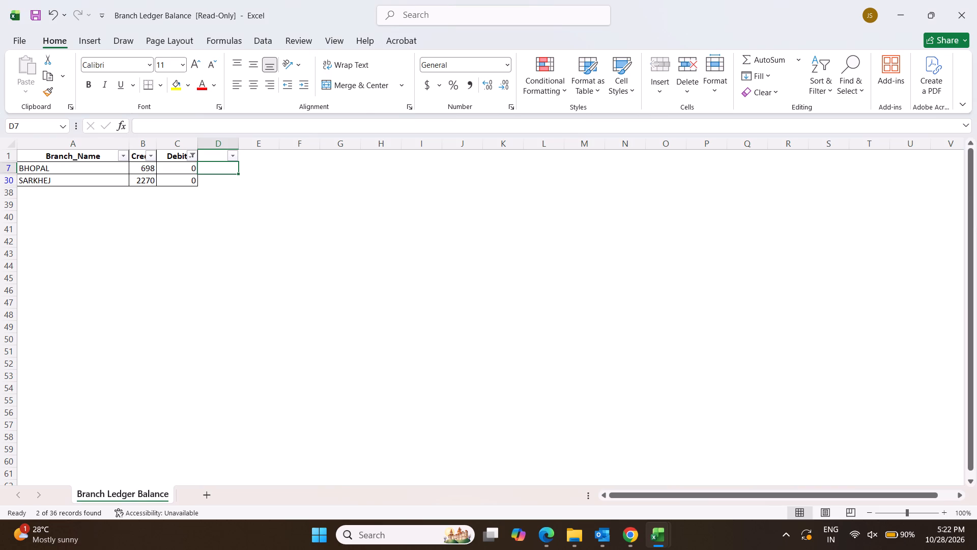
pyautogui.write('=-')
pyautogui.press('Left')
pyautogui.press('Left')
pyautogui.press('Return')
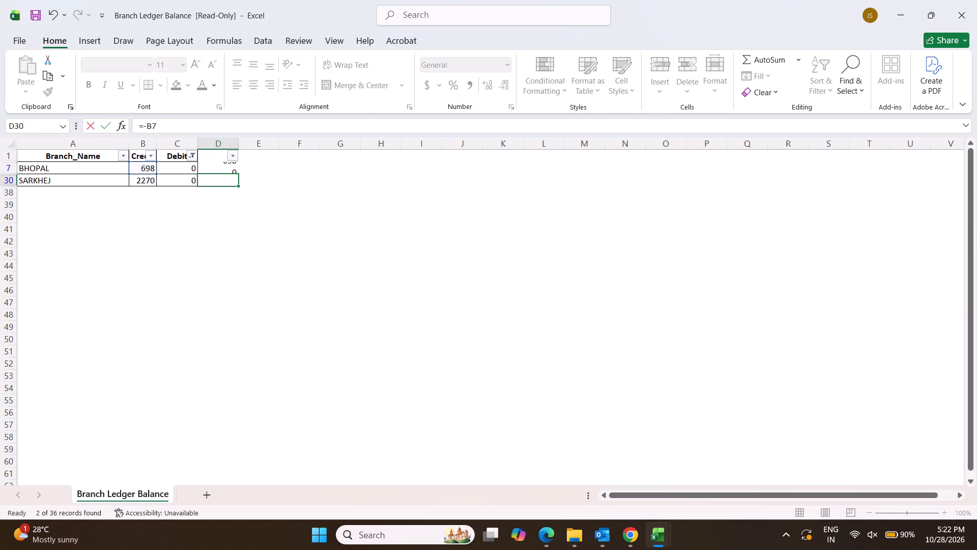
pyautogui.press('Up')
pyautogui.hotkey('ctrl', 'c')
pyautogui.press('Down')
pyautogui.hotkey('ctrl', 'v')
pyautogui.press('Escape')
# Remove the filter from the header row to bring back all branches.
pyautogui.press('Up')
pyautogui.press('Up')
pyautogui.hotkey('shift', 'space')
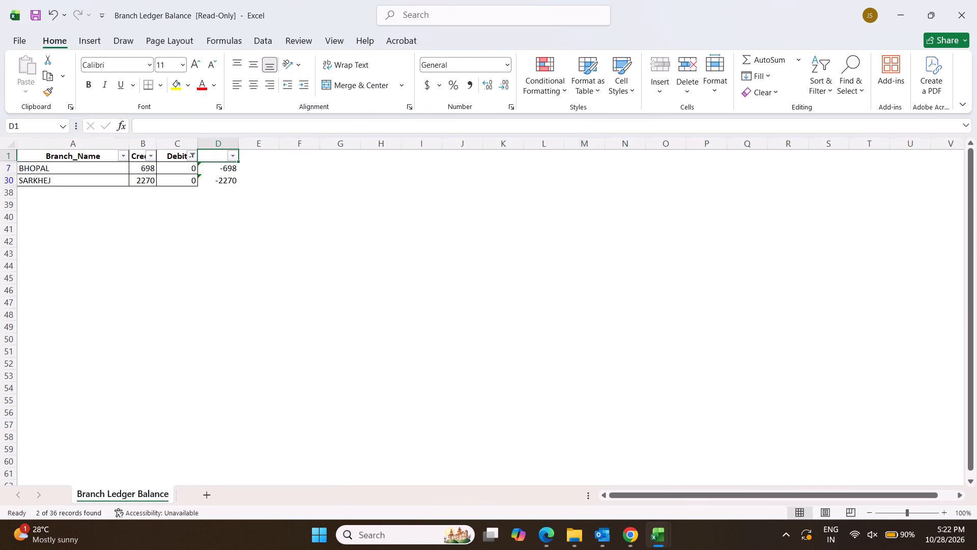
pyautogui.hotkey('alt', 'd')
pyautogui.write('ff')
pyautogui.click(256, 209)
# Replace the formulas in column D with their values using Paste Special.
pyautogui.click(223, 142)
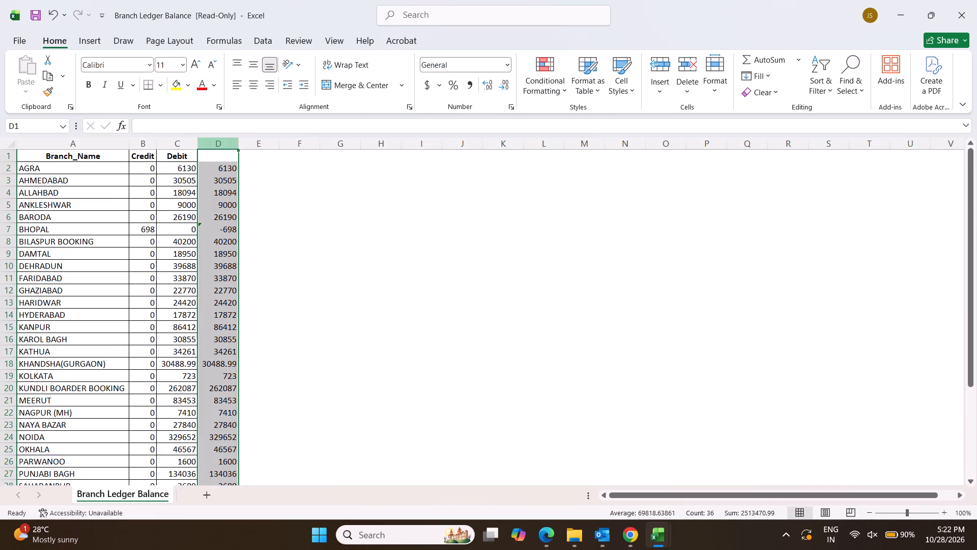
pyautogui.hotkey('ctrl', 'c')
pyautogui.rightClick(223, 142)
pyautogui.click(274, 248)
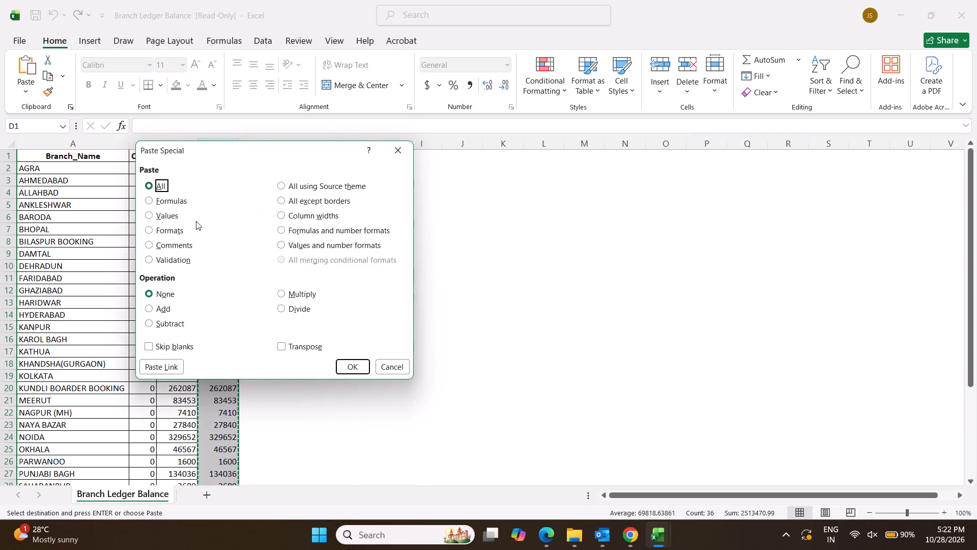
pyautogui.click(167, 214)
pyautogui.click(353, 367)
pyautogui.press('Escape')
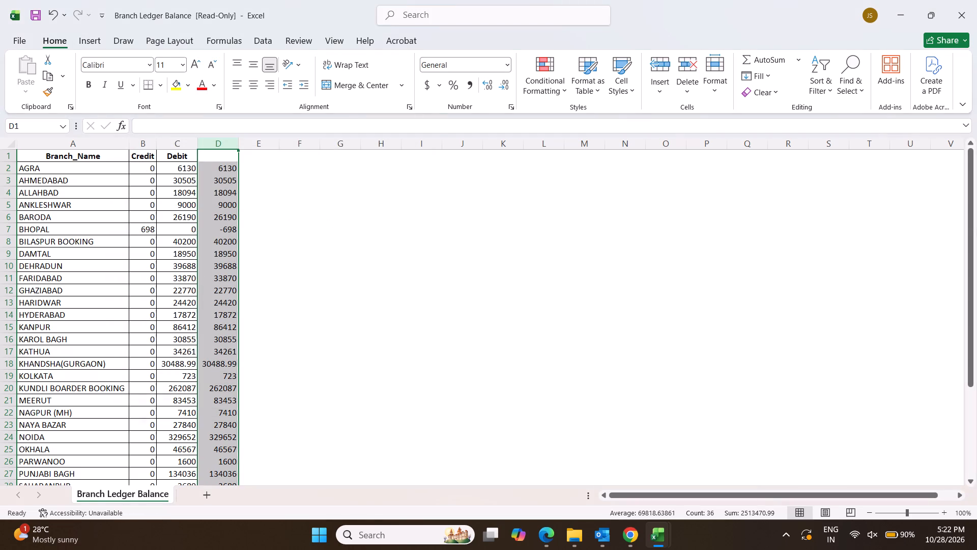
# Format column D with comma style and no decimal places.
pyautogui.click(473, 80)
pyautogui.click(418, 359)
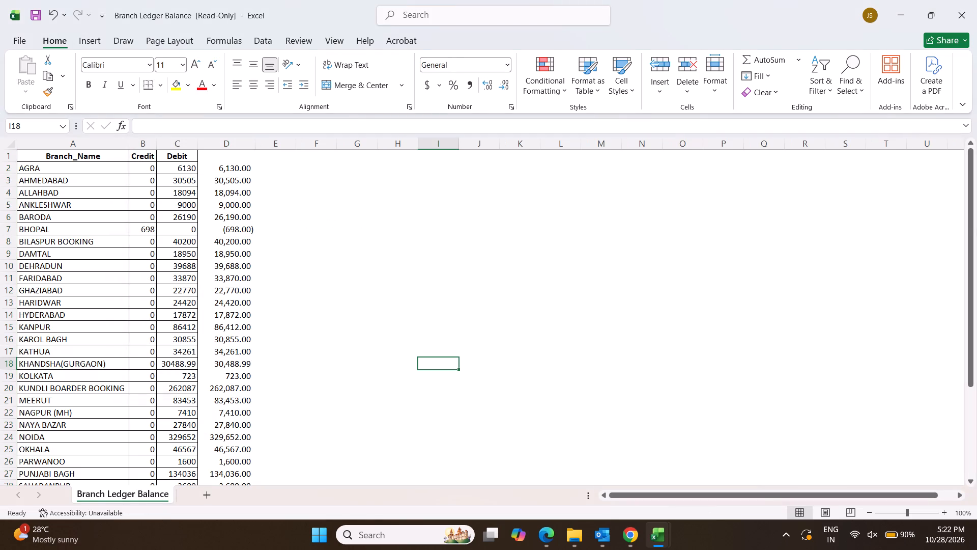
pyautogui.click(235, 145)
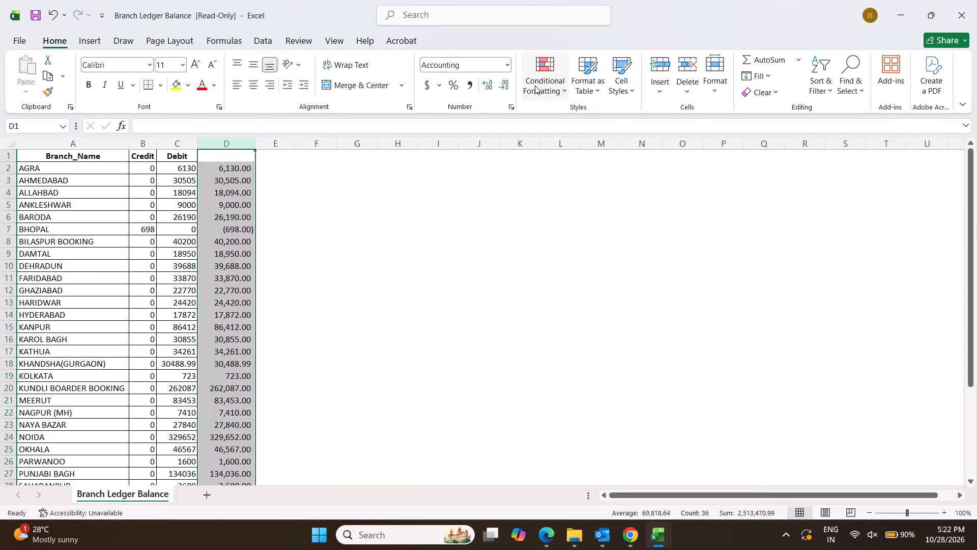
pyautogui.doubleClick(504, 82)
pyautogui.click(462, 260)
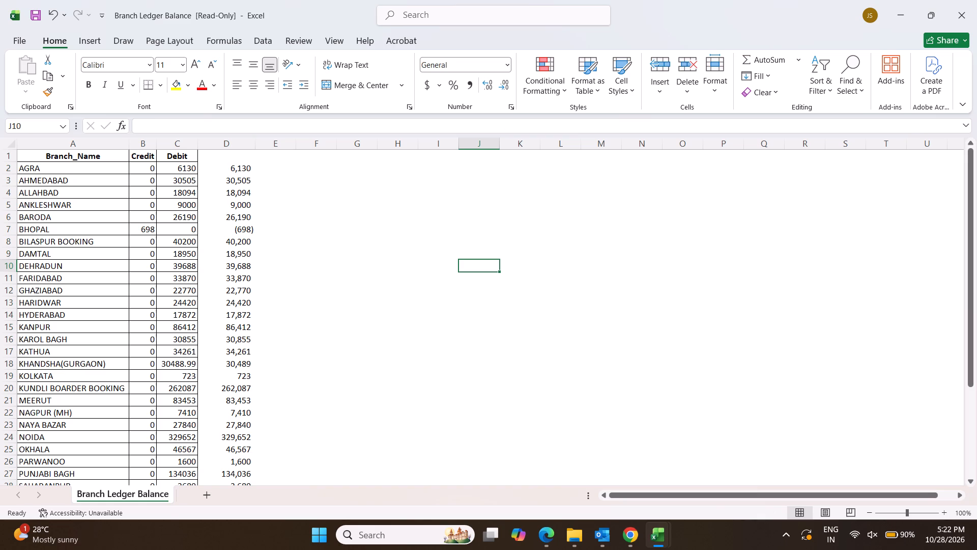
pyautogui.click(462, 260)
pyautogui.click(299, 252)
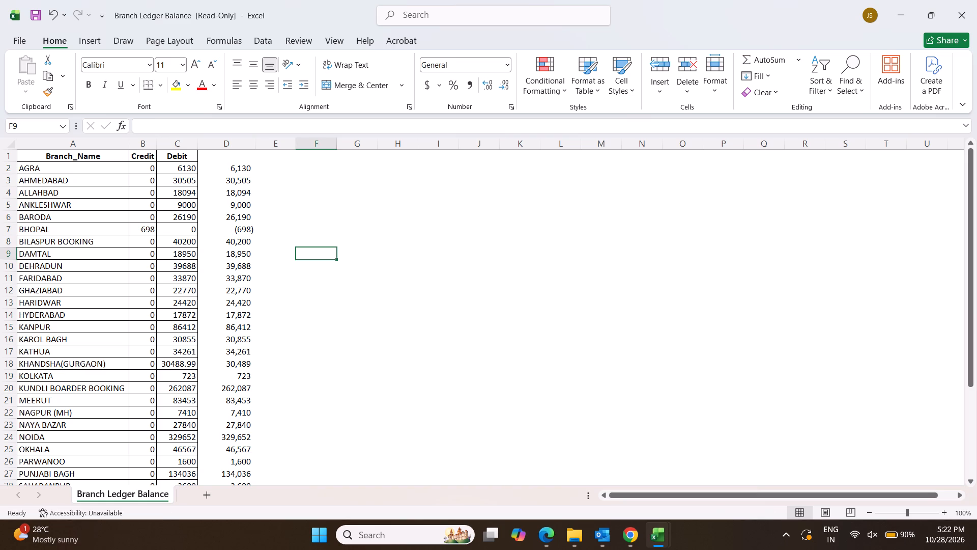
# Delete the Credit and Debit columns, keeping the branch names and the net balance column.
pyautogui.moveTo(143, 144); pyautogui.dragTo(171, 144)
pyautogui.rightClick(171, 144)
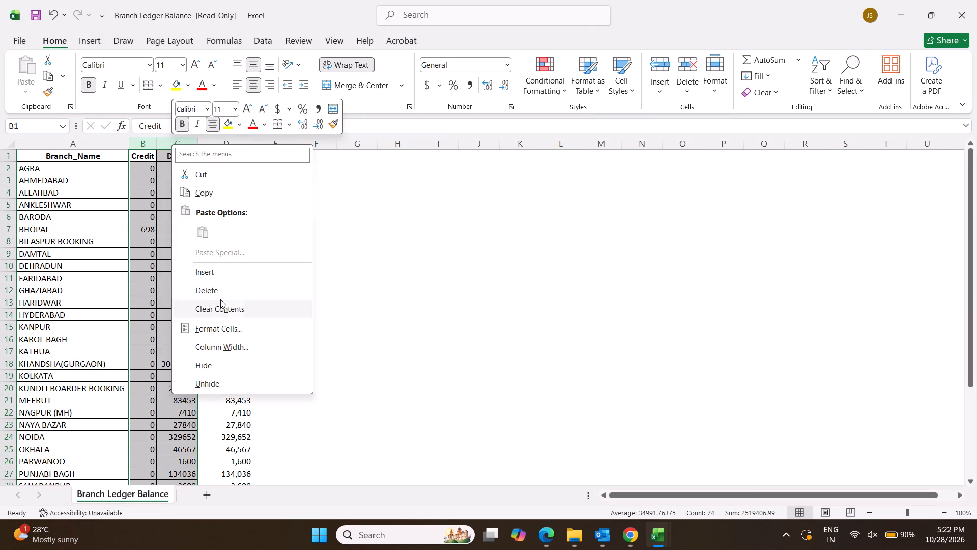
pyautogui.click(220, 292)
pyautogui.click(428, 288)
pyautogui.click(62, 168)
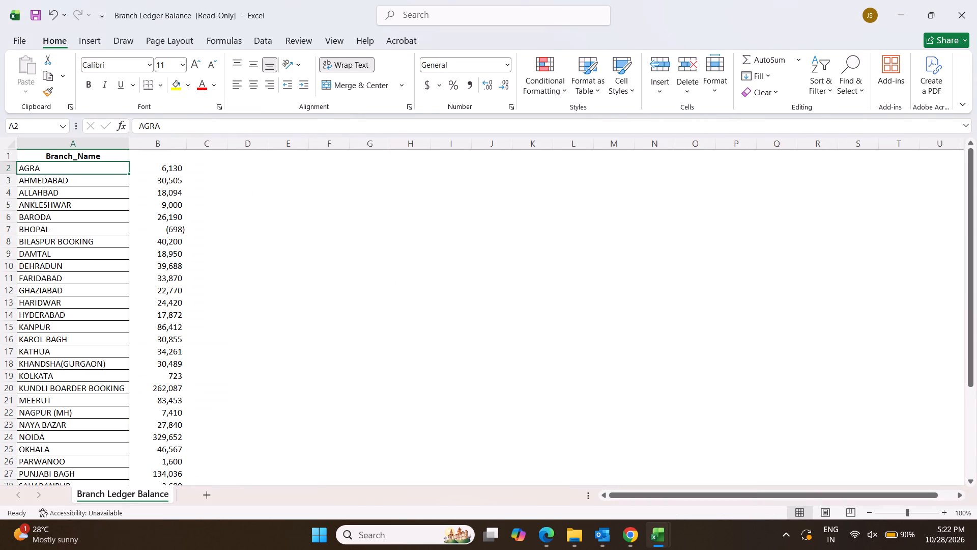